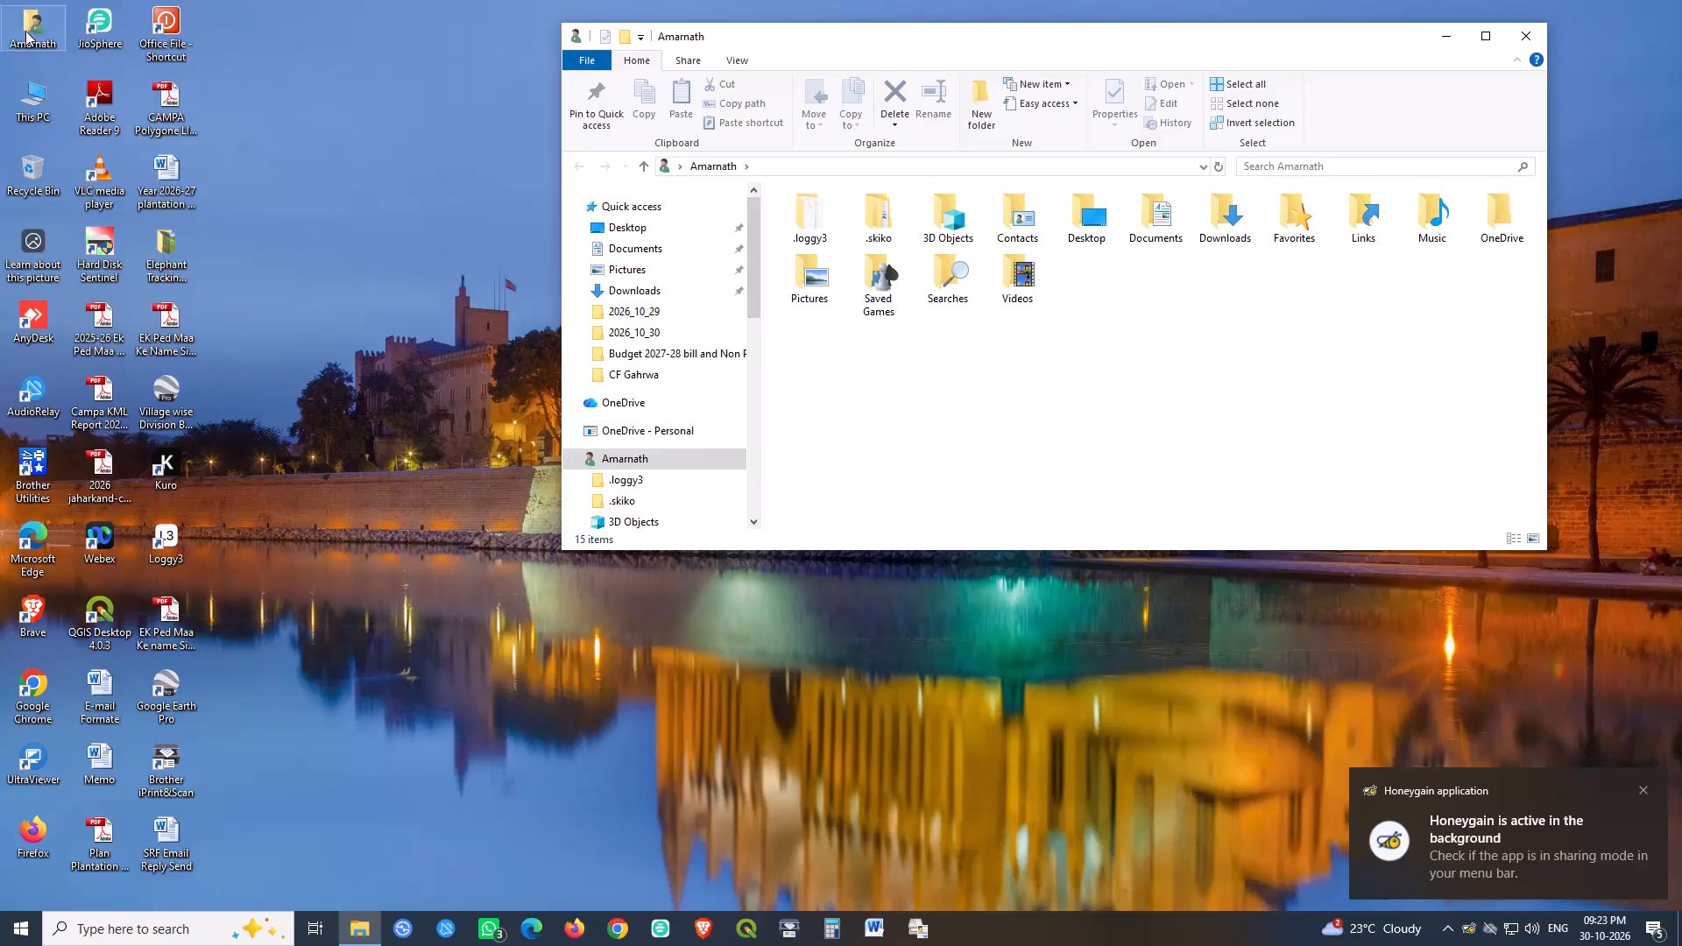
Open the Plots CR workbook from the Downloads folder, dismiss the activation notice and enable editing.
{"action": "left_click", "coordinate": [1232, 219]}
{"action": "double_click", "coordinate": [1232, 219]}
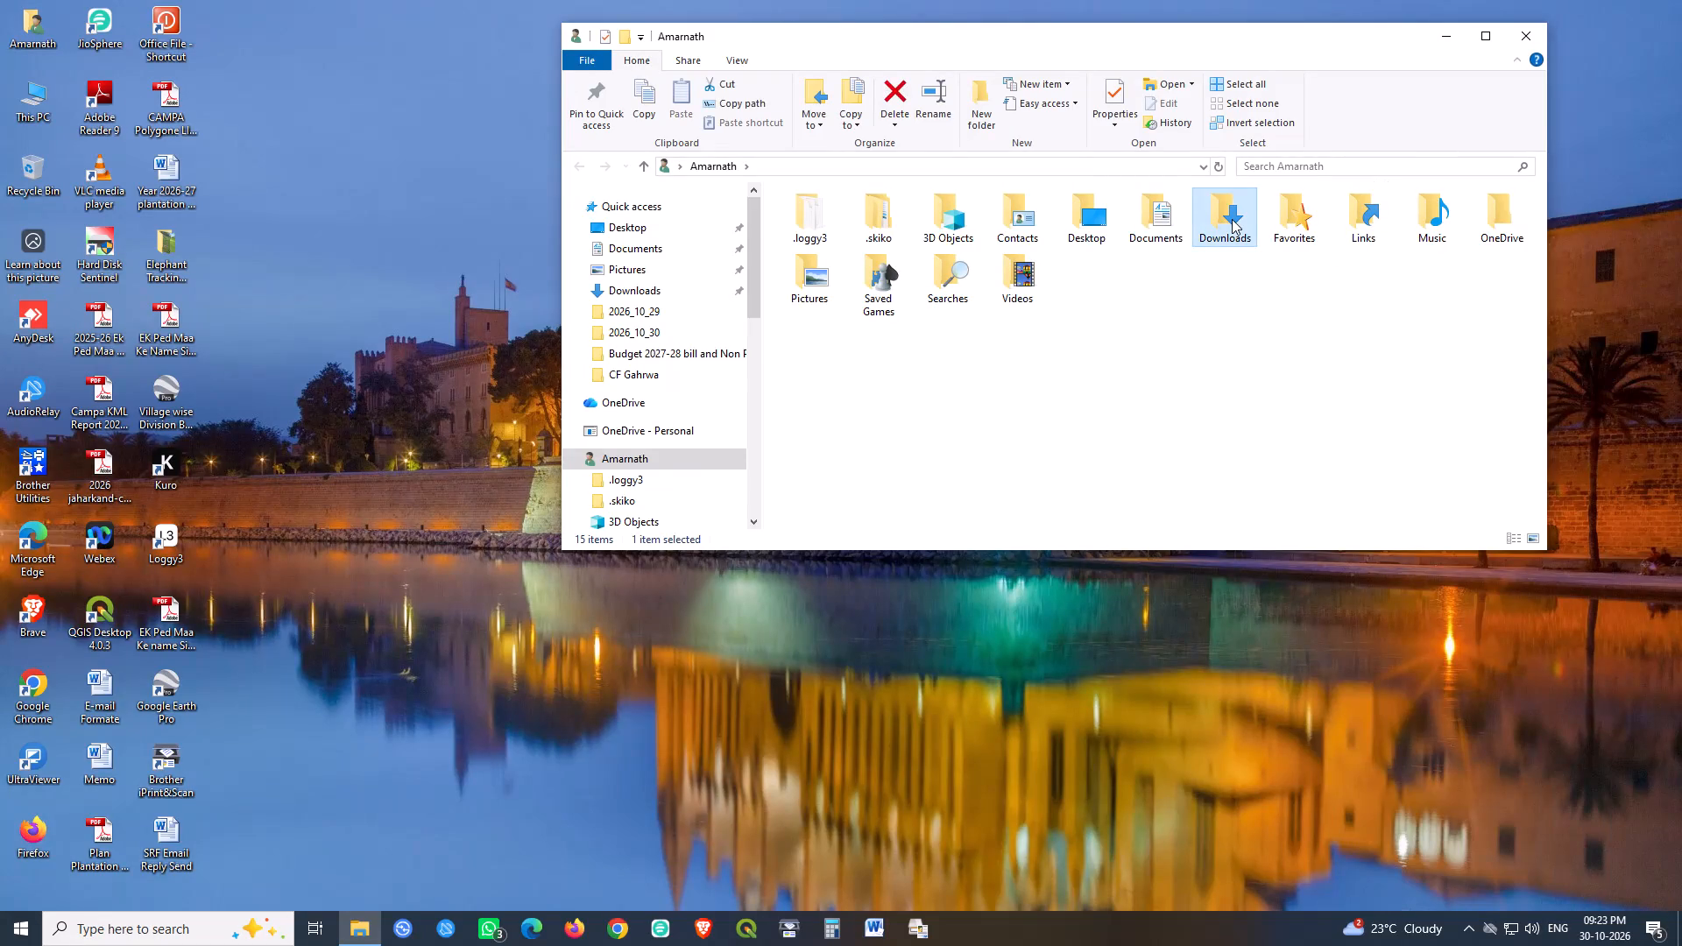
{"action": "double_click", "coordinate": [826, 374]}
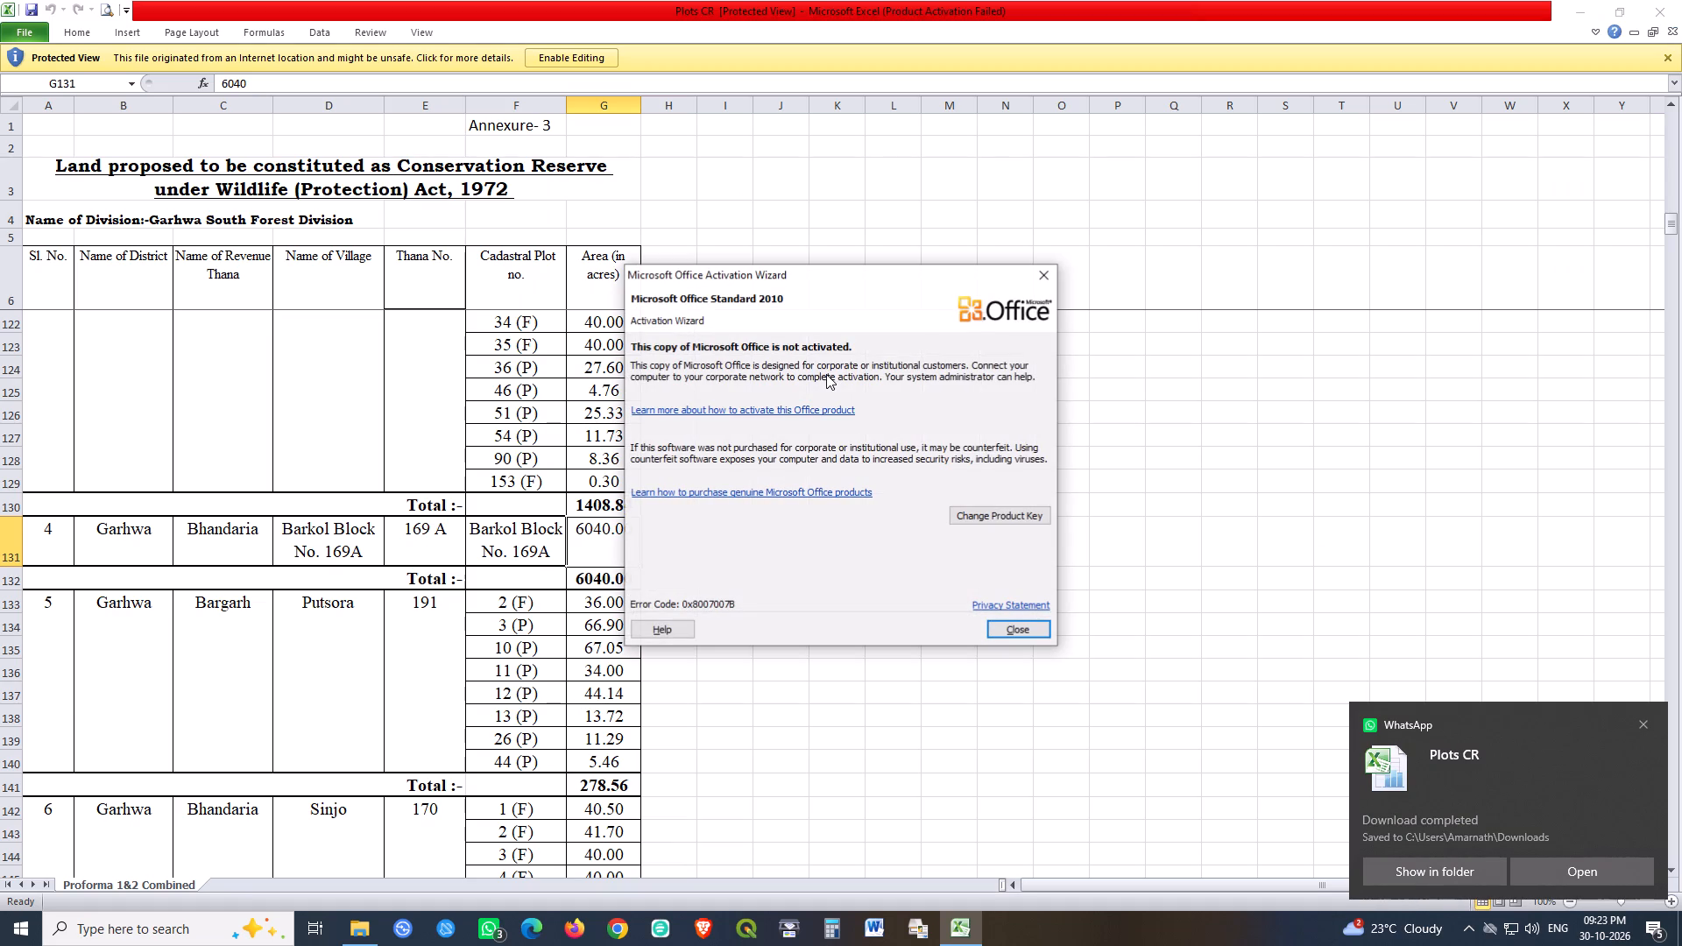
{"action": "left_click", "coordinate": [1016, 629]}
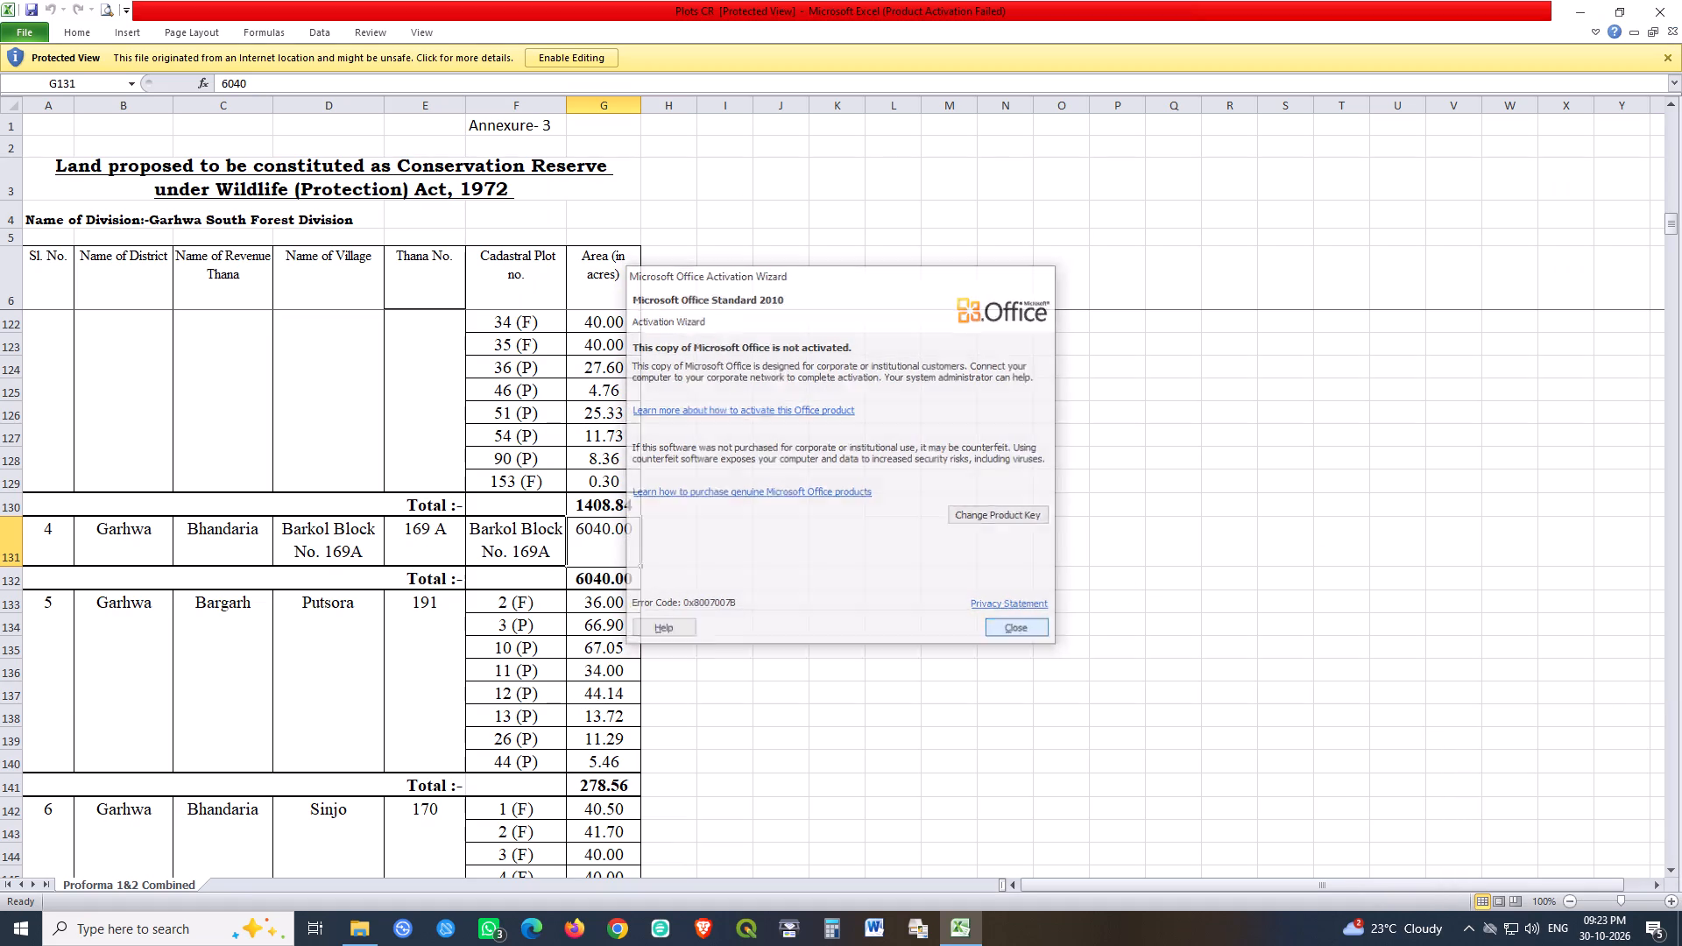
{"action": "scroll", "coordinate": [554, 311], "scroll_direction": "down", "scroll_amount": 13}
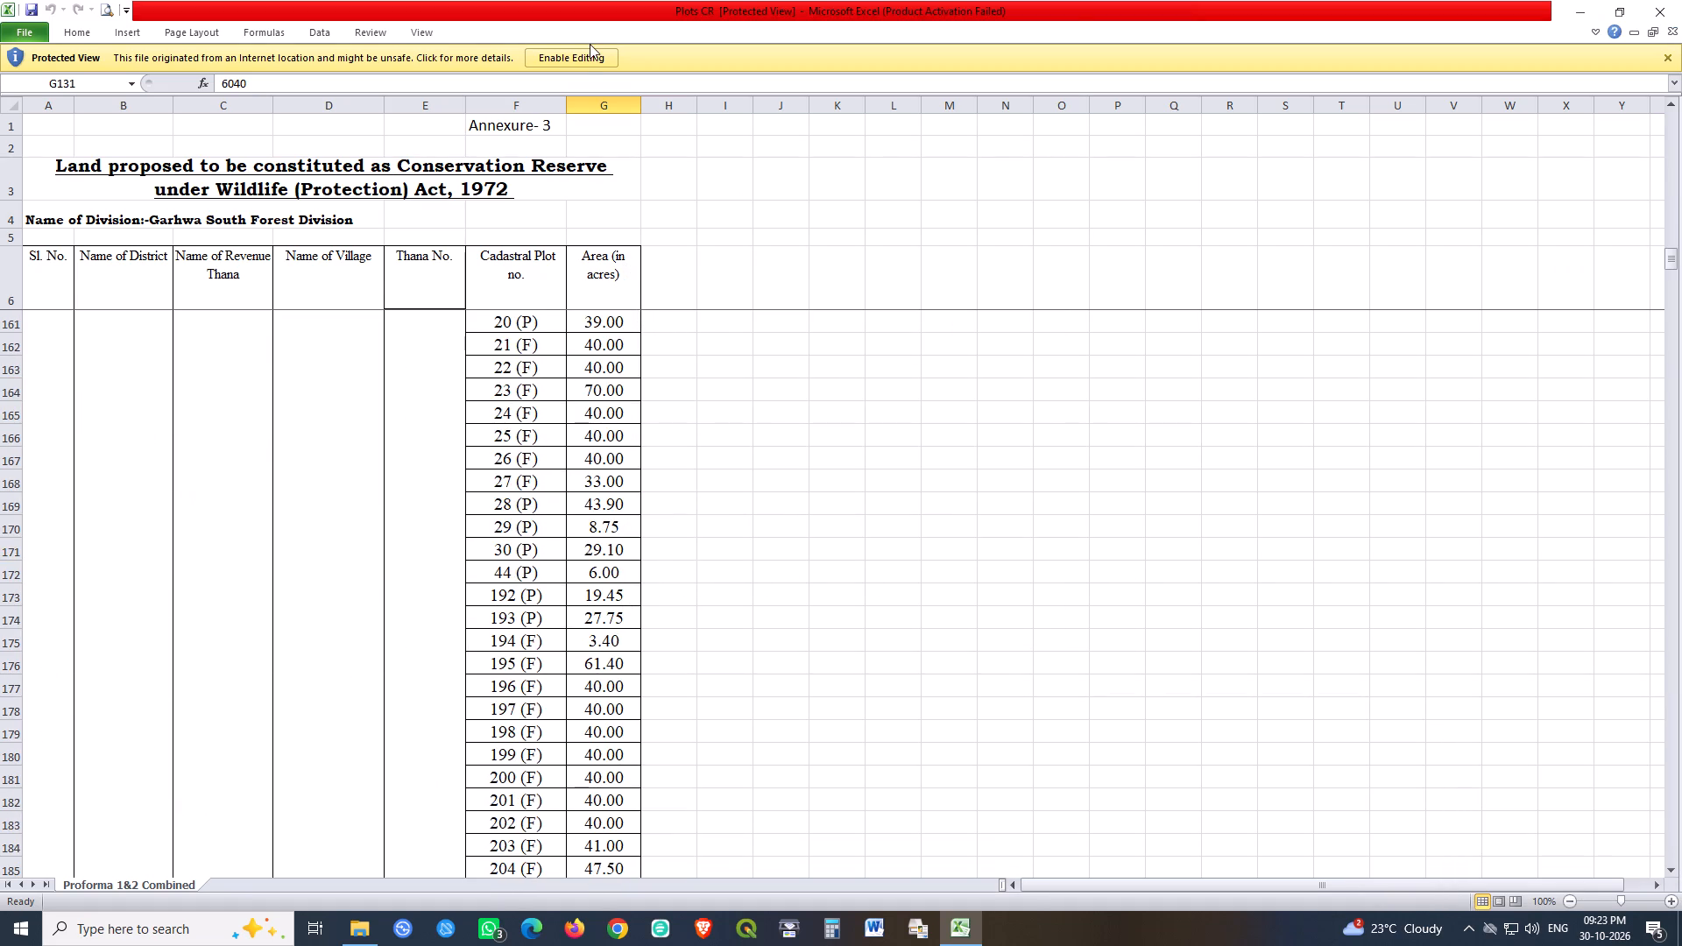
{"action": "left_click", "coordinate": [581, 54]}
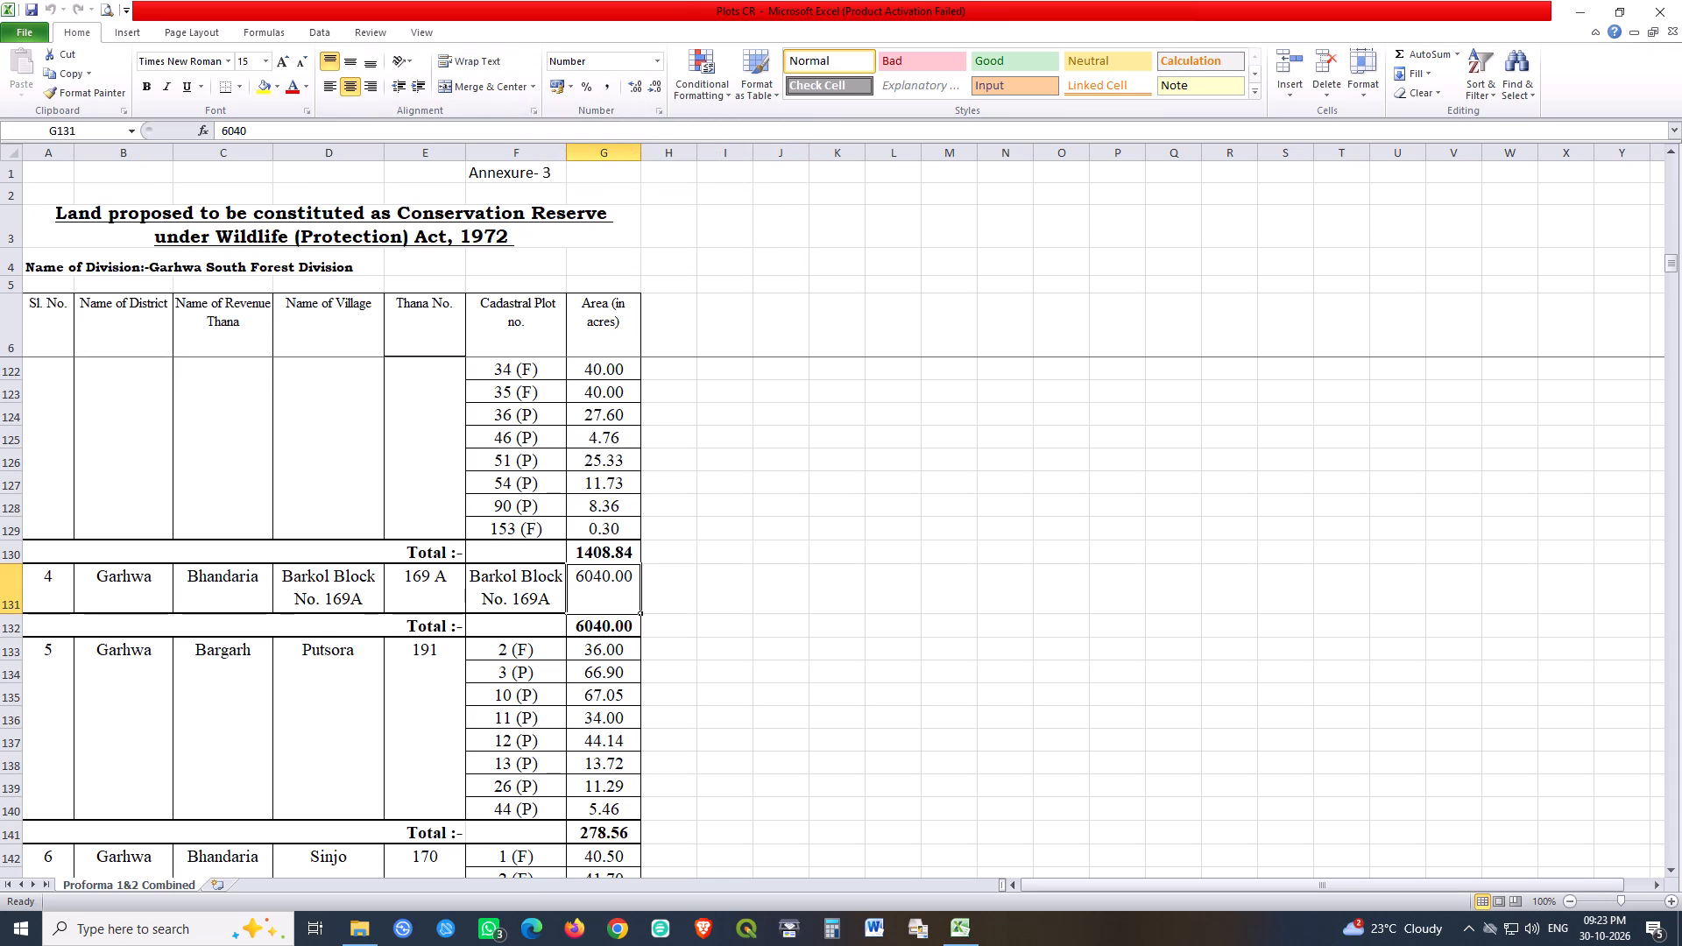
Preview the printed pages of the sheet and return to the worksheet.
{"action": "scroll", "coordinate": [371, 294], "scroll_direction": "up", "scroll_amount": 3}
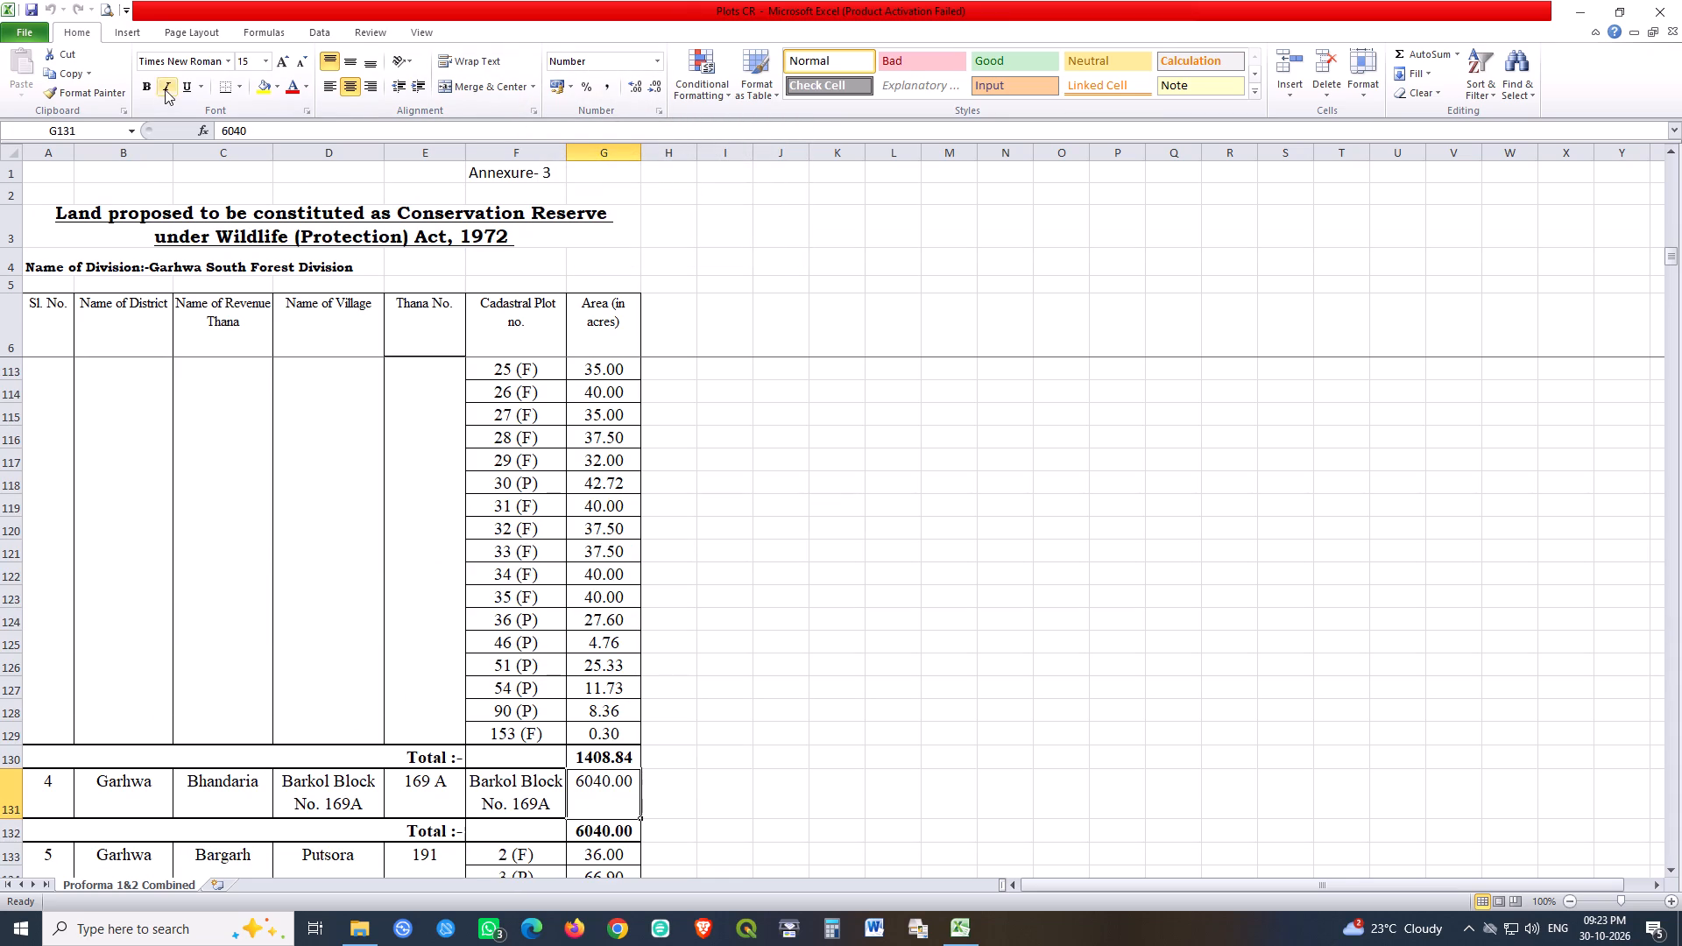
{"action": "left_click", "coordinate": [106, 12]}
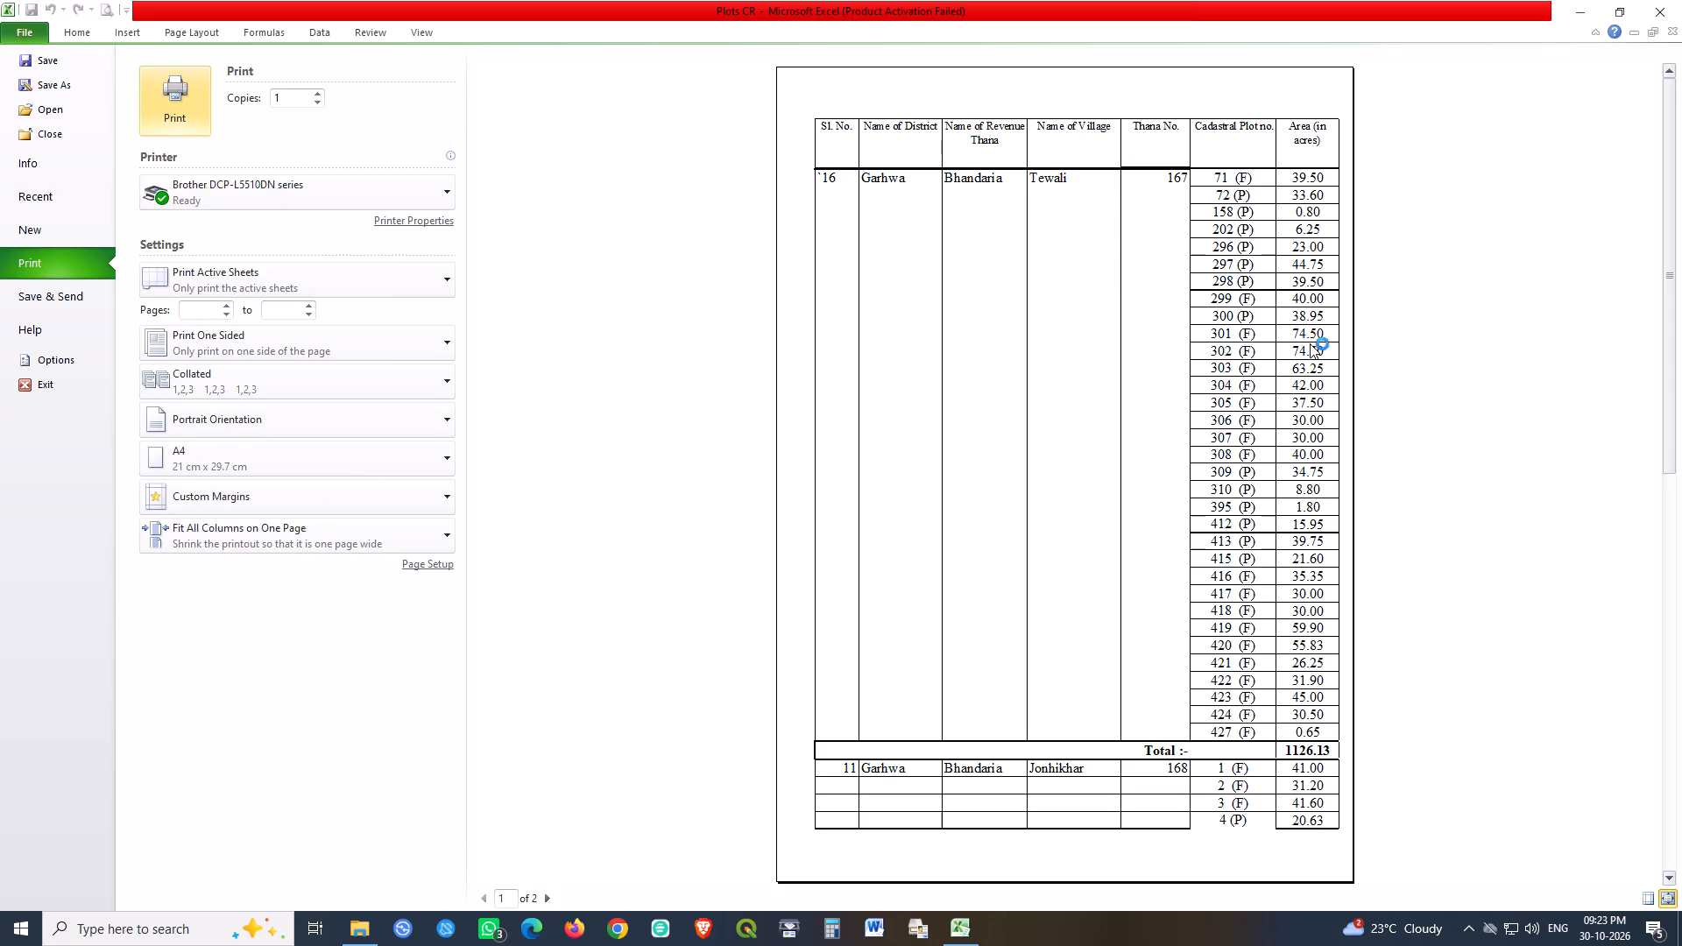
{"action": "scroll", "coordinate": [1196, 447], "scroll_direction": "down", "scroll_amount": 1}
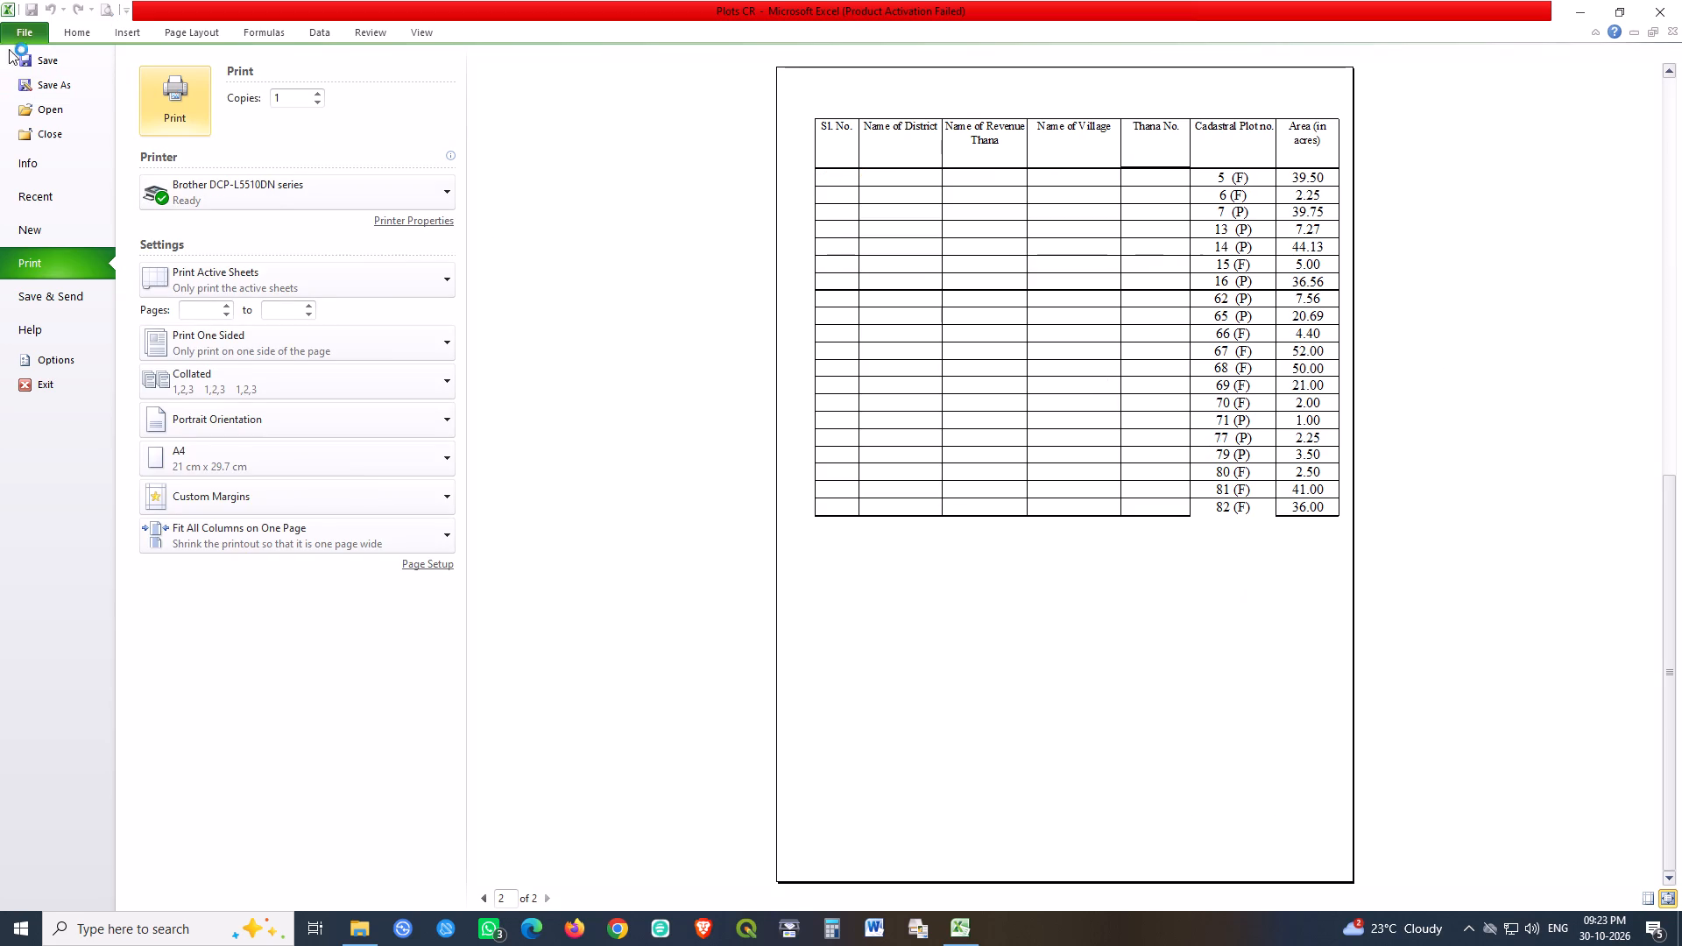
{"action": "key", "text": "Escape"}
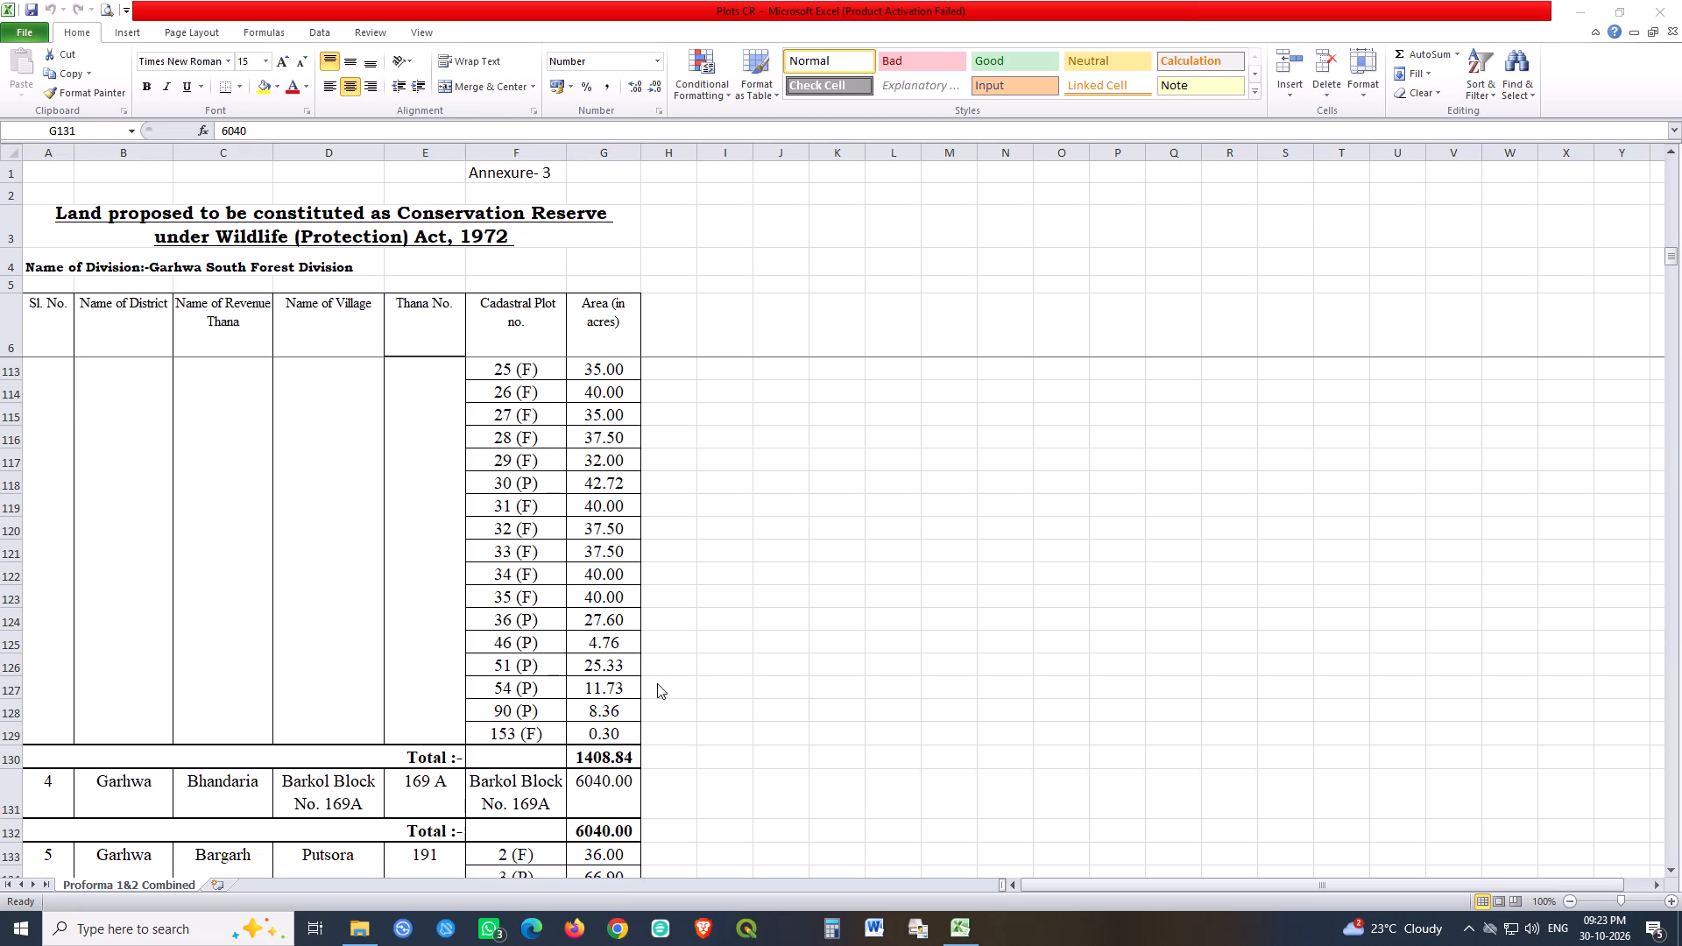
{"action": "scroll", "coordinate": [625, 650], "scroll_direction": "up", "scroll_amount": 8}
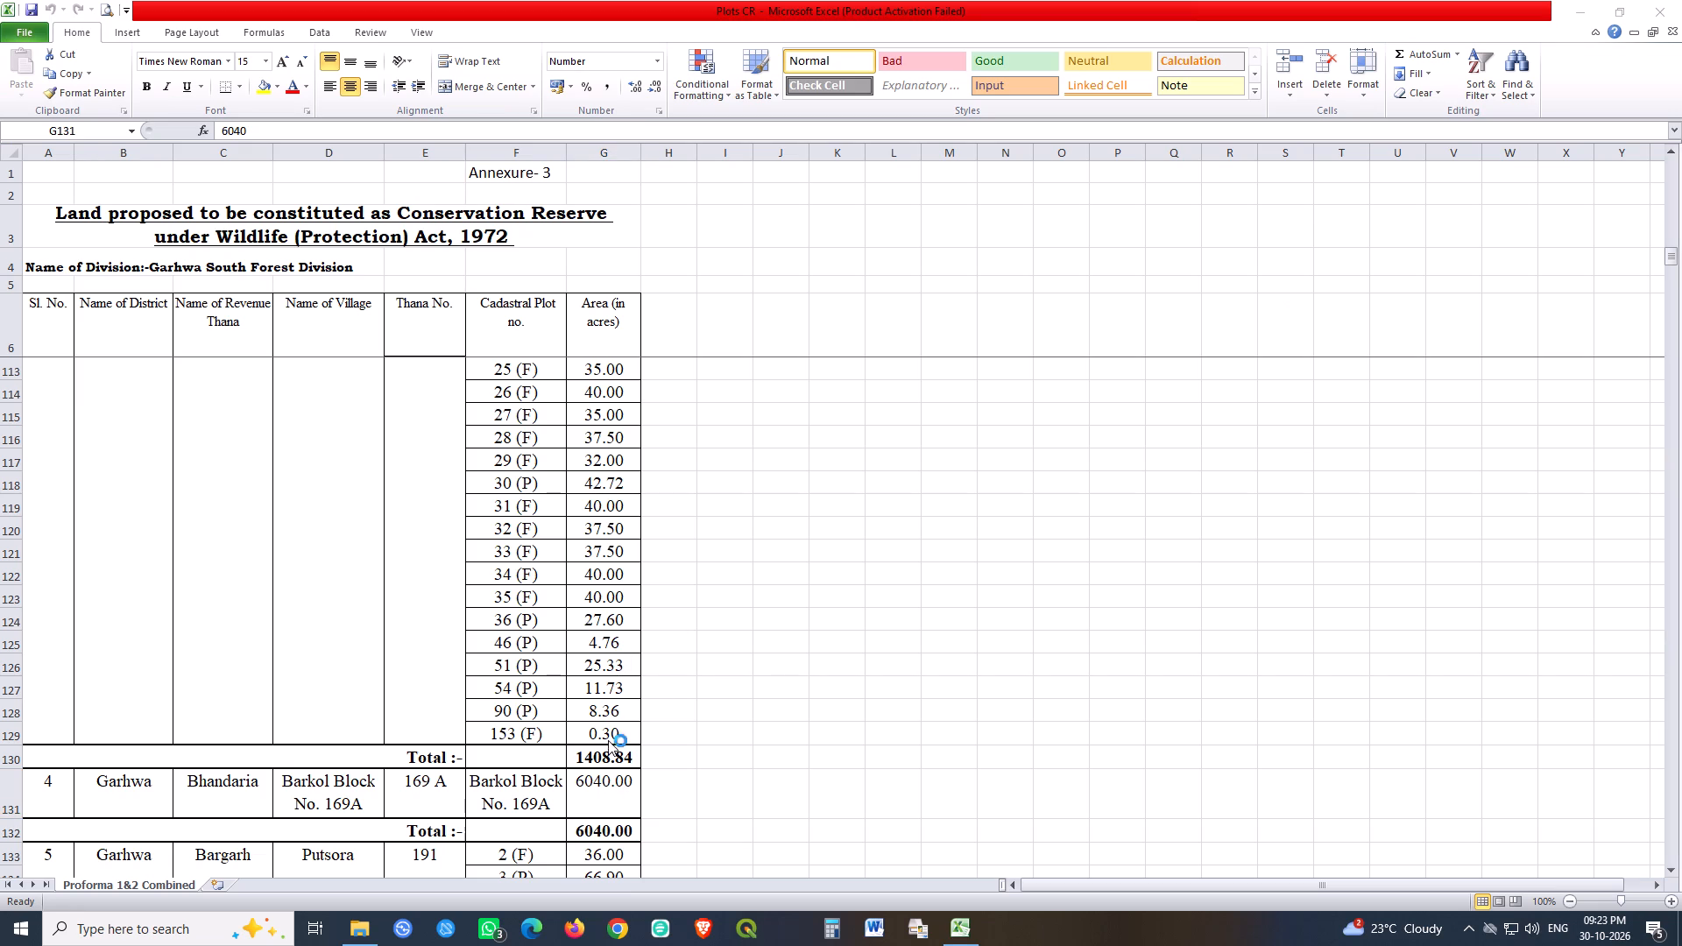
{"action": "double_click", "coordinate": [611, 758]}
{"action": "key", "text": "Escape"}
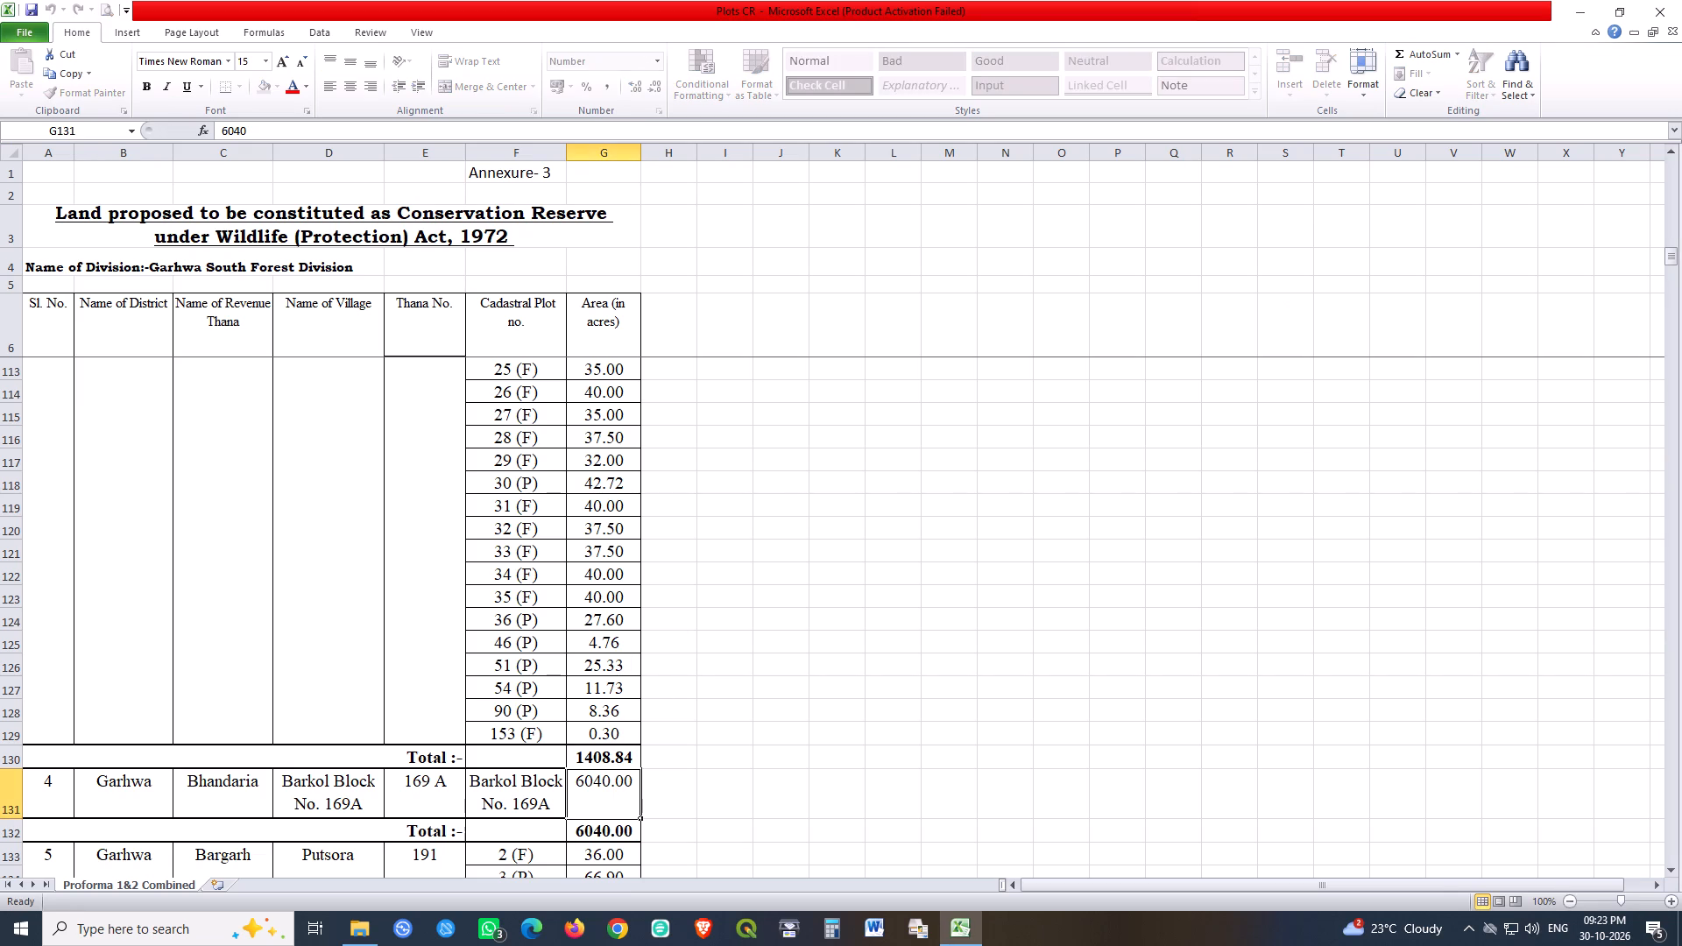
Select all plot areas of Marda village, G7 to G61, to check their sum against the village total.
{"action": "left_click", "coordinate": [605, 357]}
{"action": "left_click", "coordinate": [604, 417]}
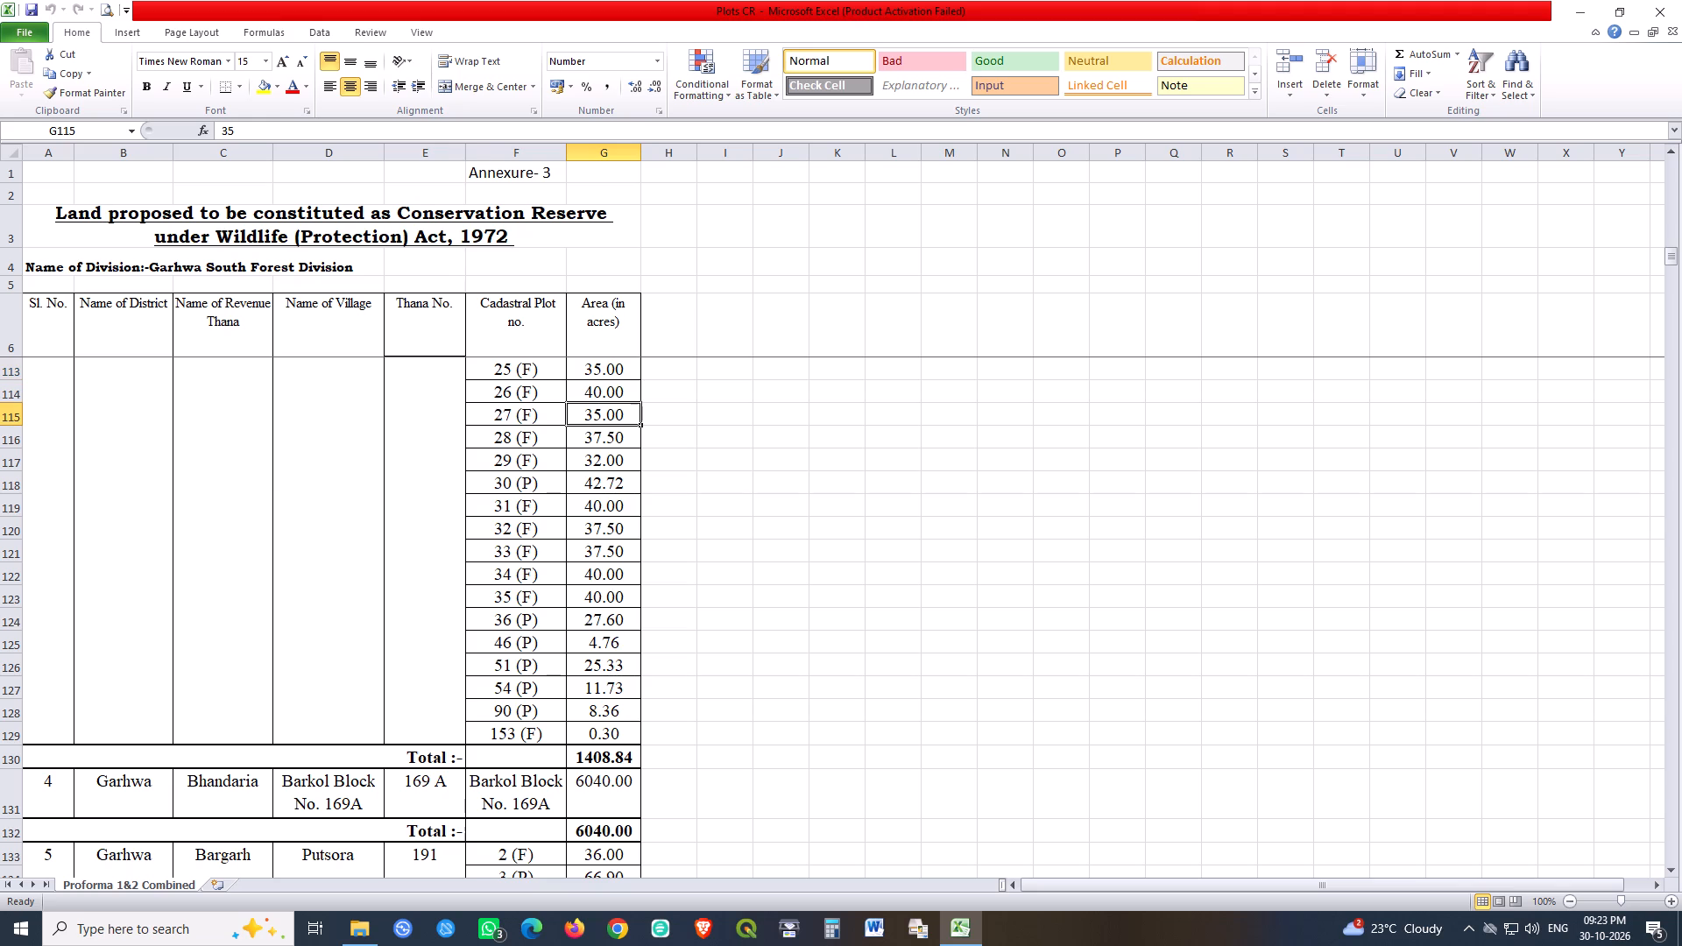
{"action": "left_click", "coordinate": [609, 378]}
{"action": "scroll", "coordinate": [609, 374], "scroll_direction": "up", "scroll_amount": 20}
{"action": "scroll", "coordinate": [609, 374], "scroll_direction": "up", "scroll_amount": 3}
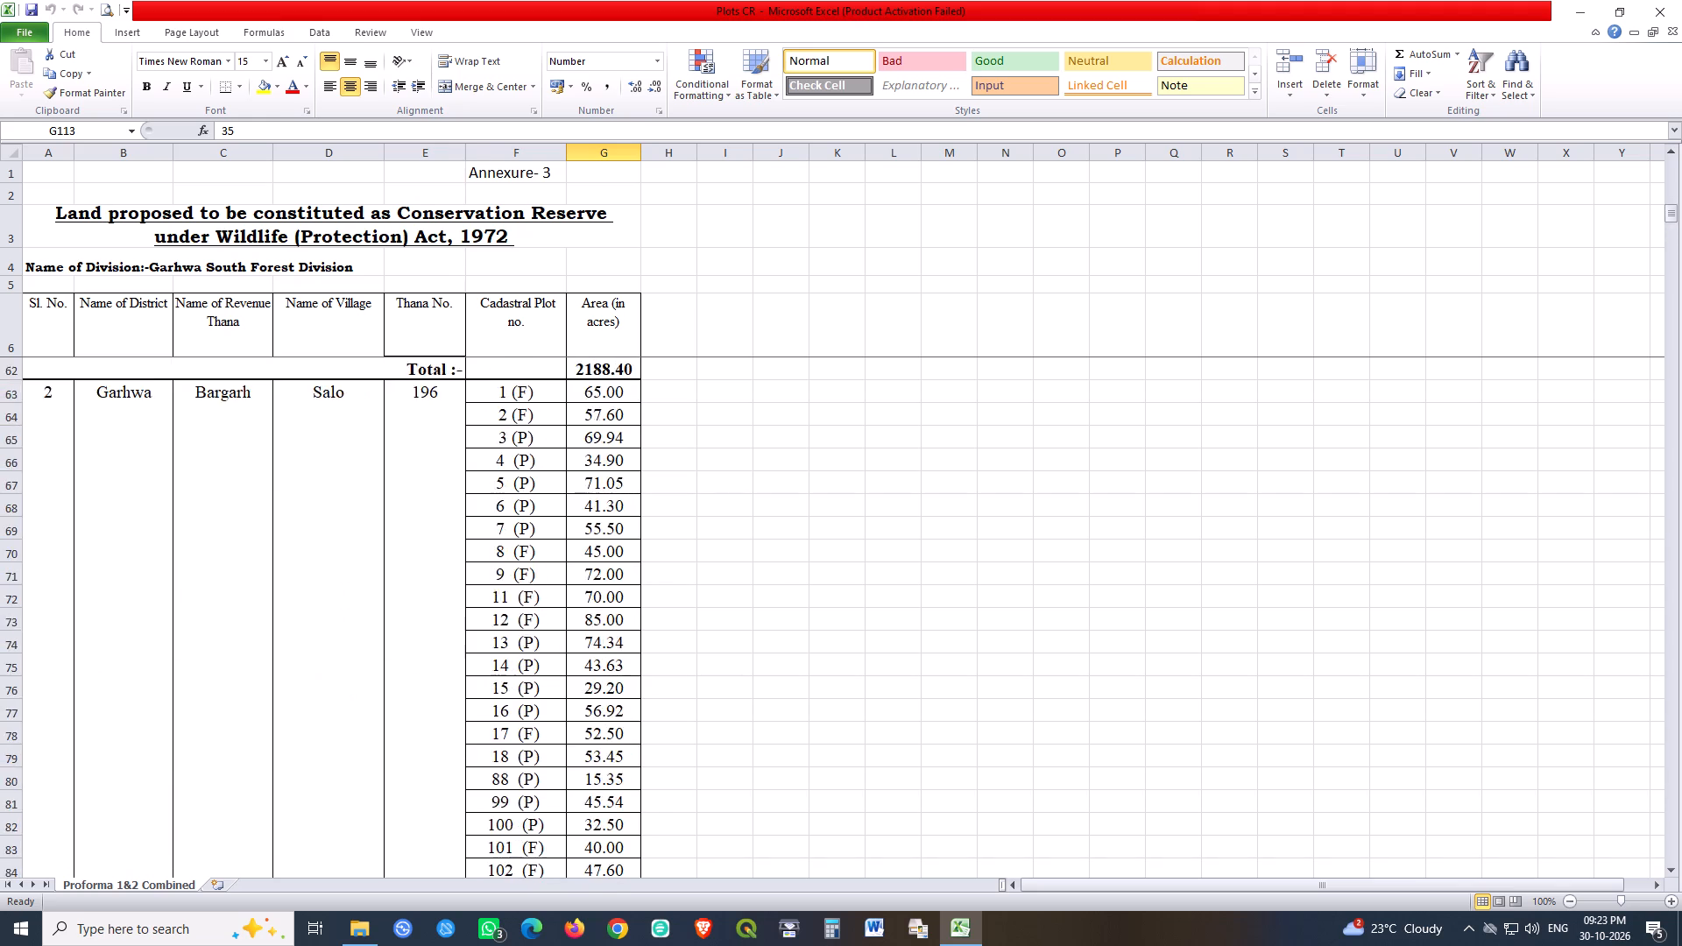
{"action": "scroll", "coordinate": [610, 373], "scroll_direction": "up", "scroll_amount": 20}
{"action": "scroll", "coordinate": [610, 373], "scroll_direction": "up", "scroll_amount": 11}
{"action": "left_click", "coordinate": [610, 373]}
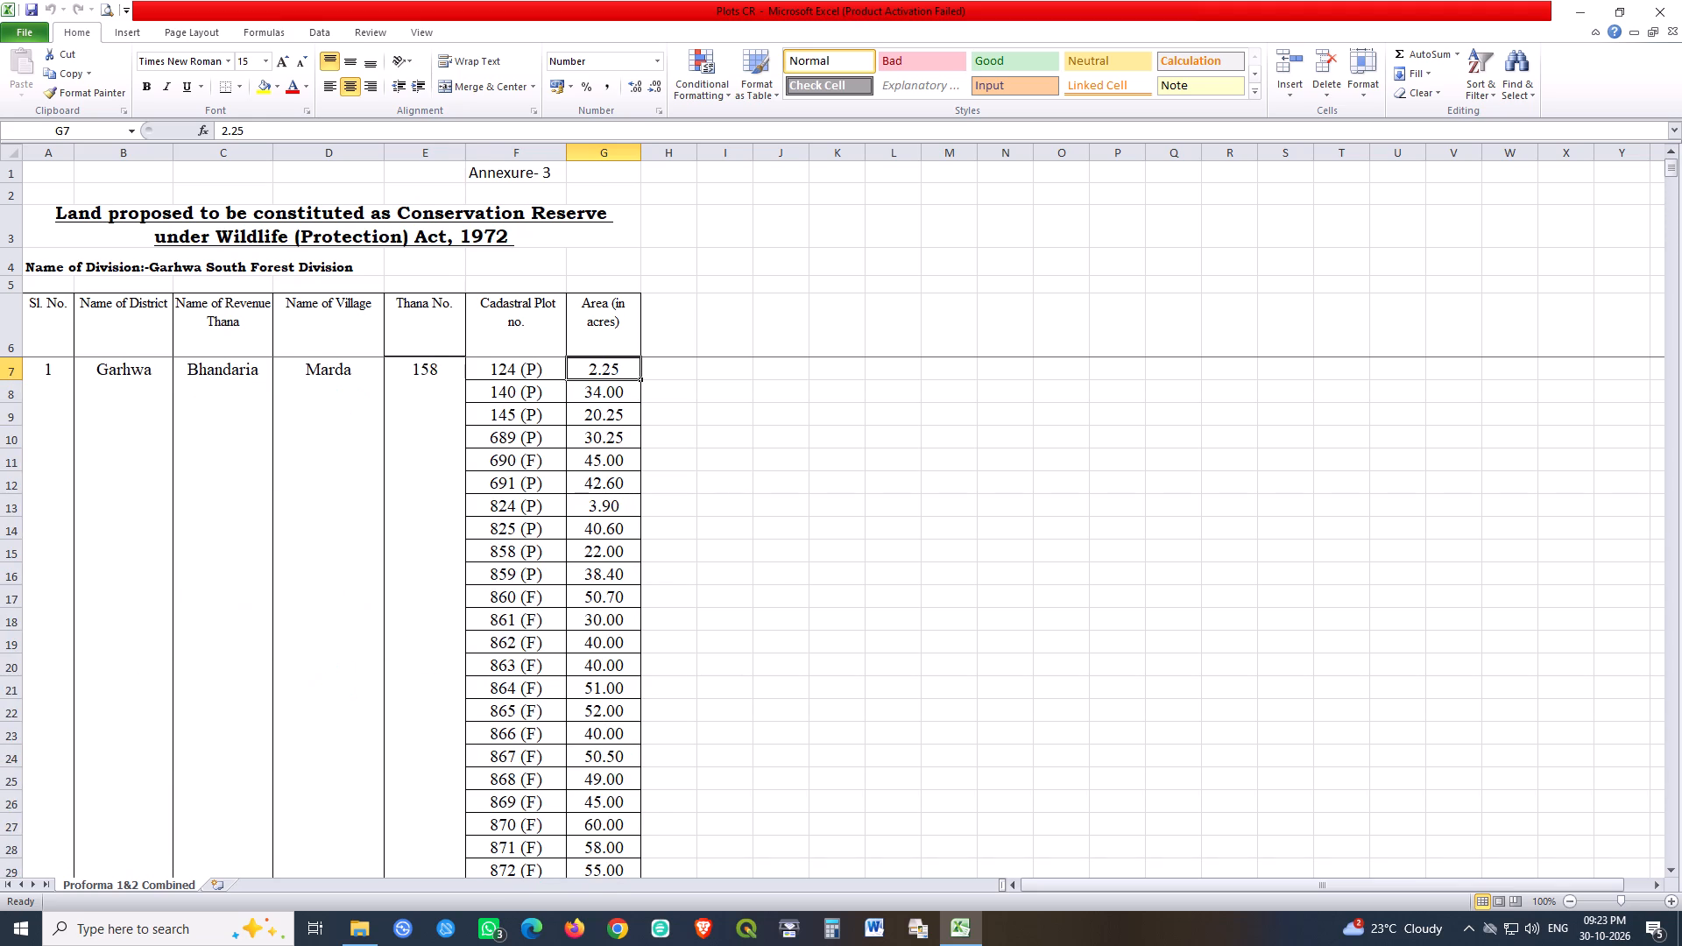
{"action": "left_click_drag", "start_coordinate": [611, 369], "coordinate": [605, 935]}
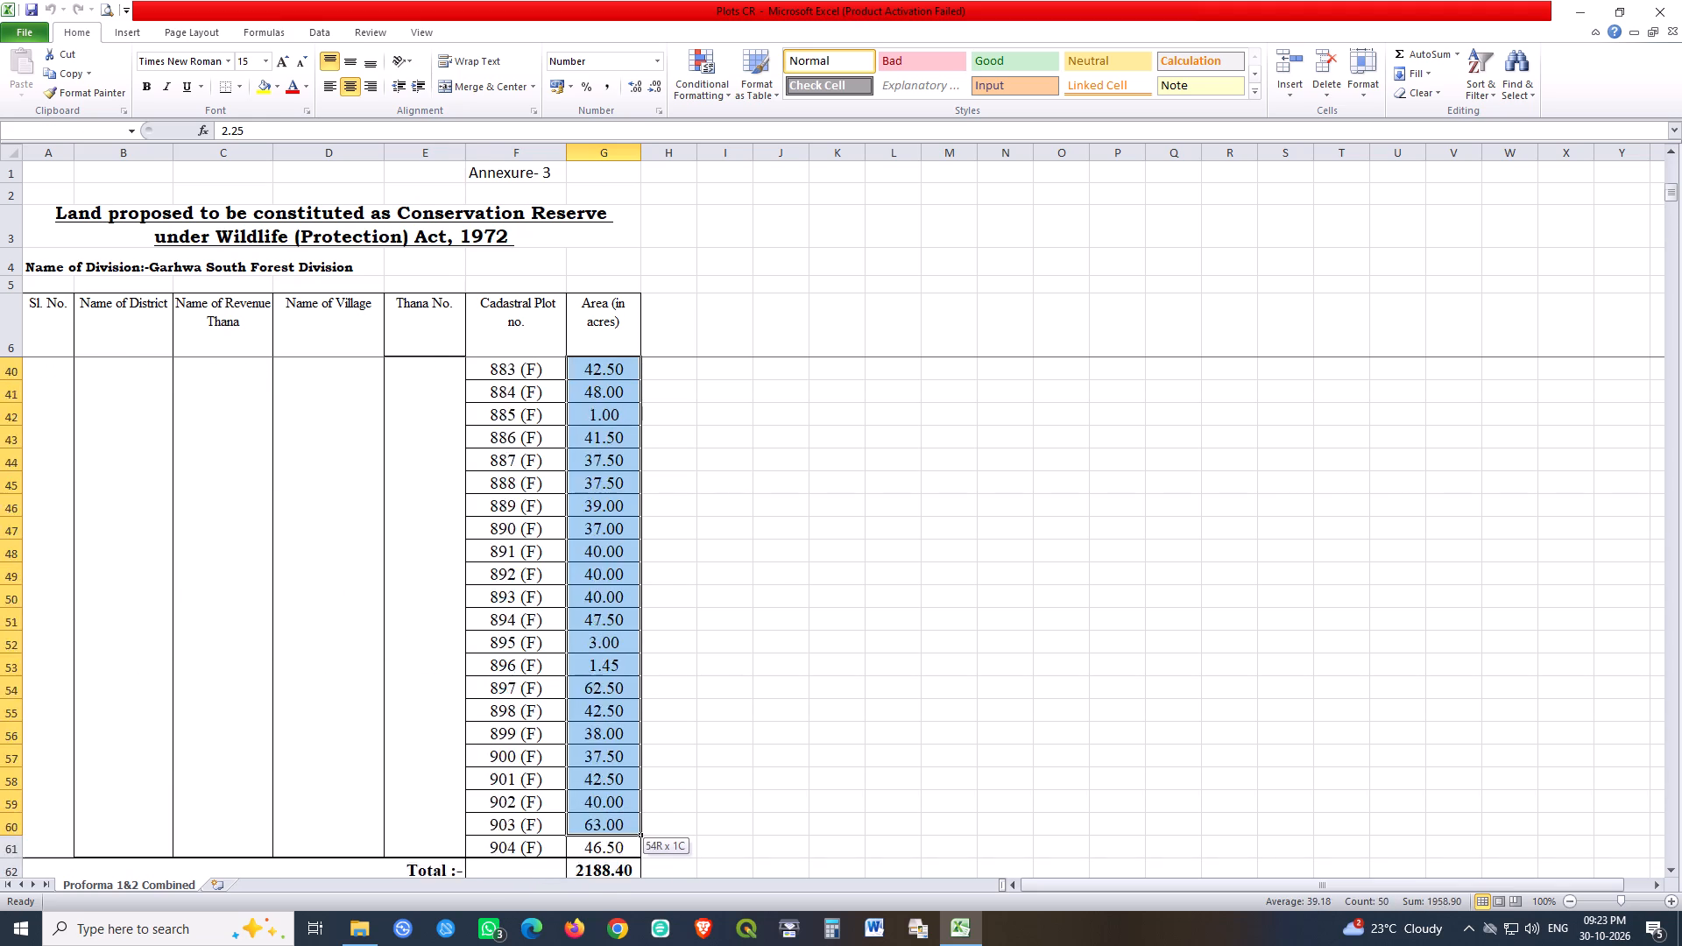
{"action": "left_click_drag", "start_coordinate": [605, 935], "coordinate": [610, 592]}
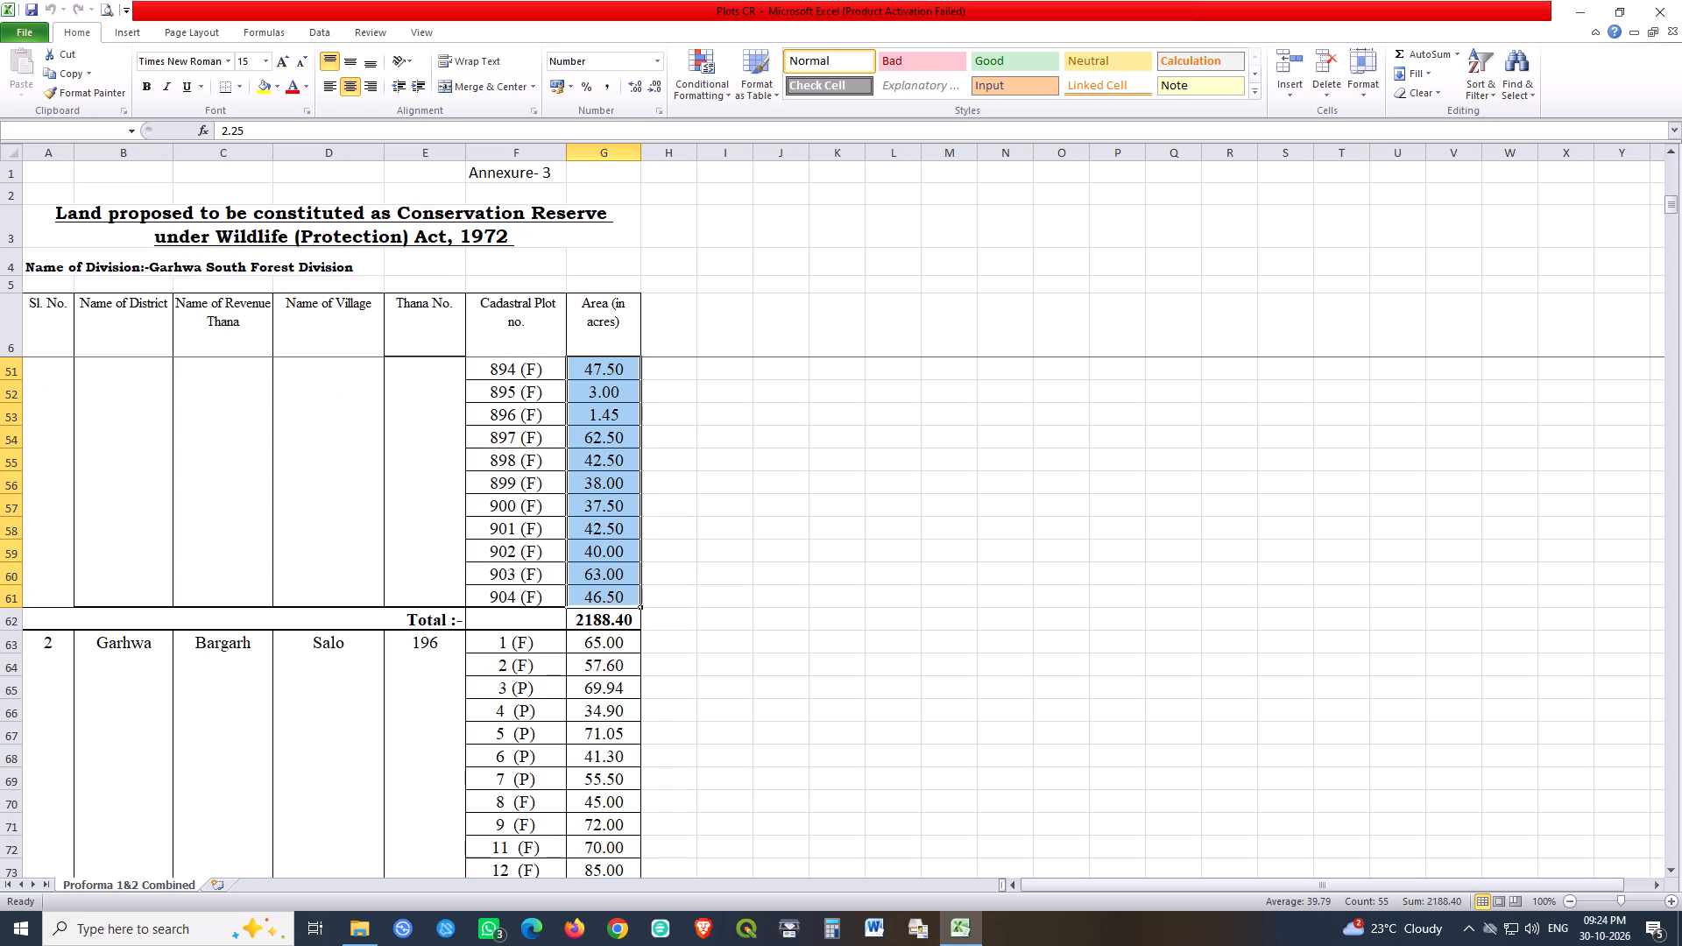
Select all plot areas of Salo village, G63 to G88, to check their sum against the village total.
{"action": "left_click_drag", "start_coordinate": [598, 650], "coordinate": [602, 884]}
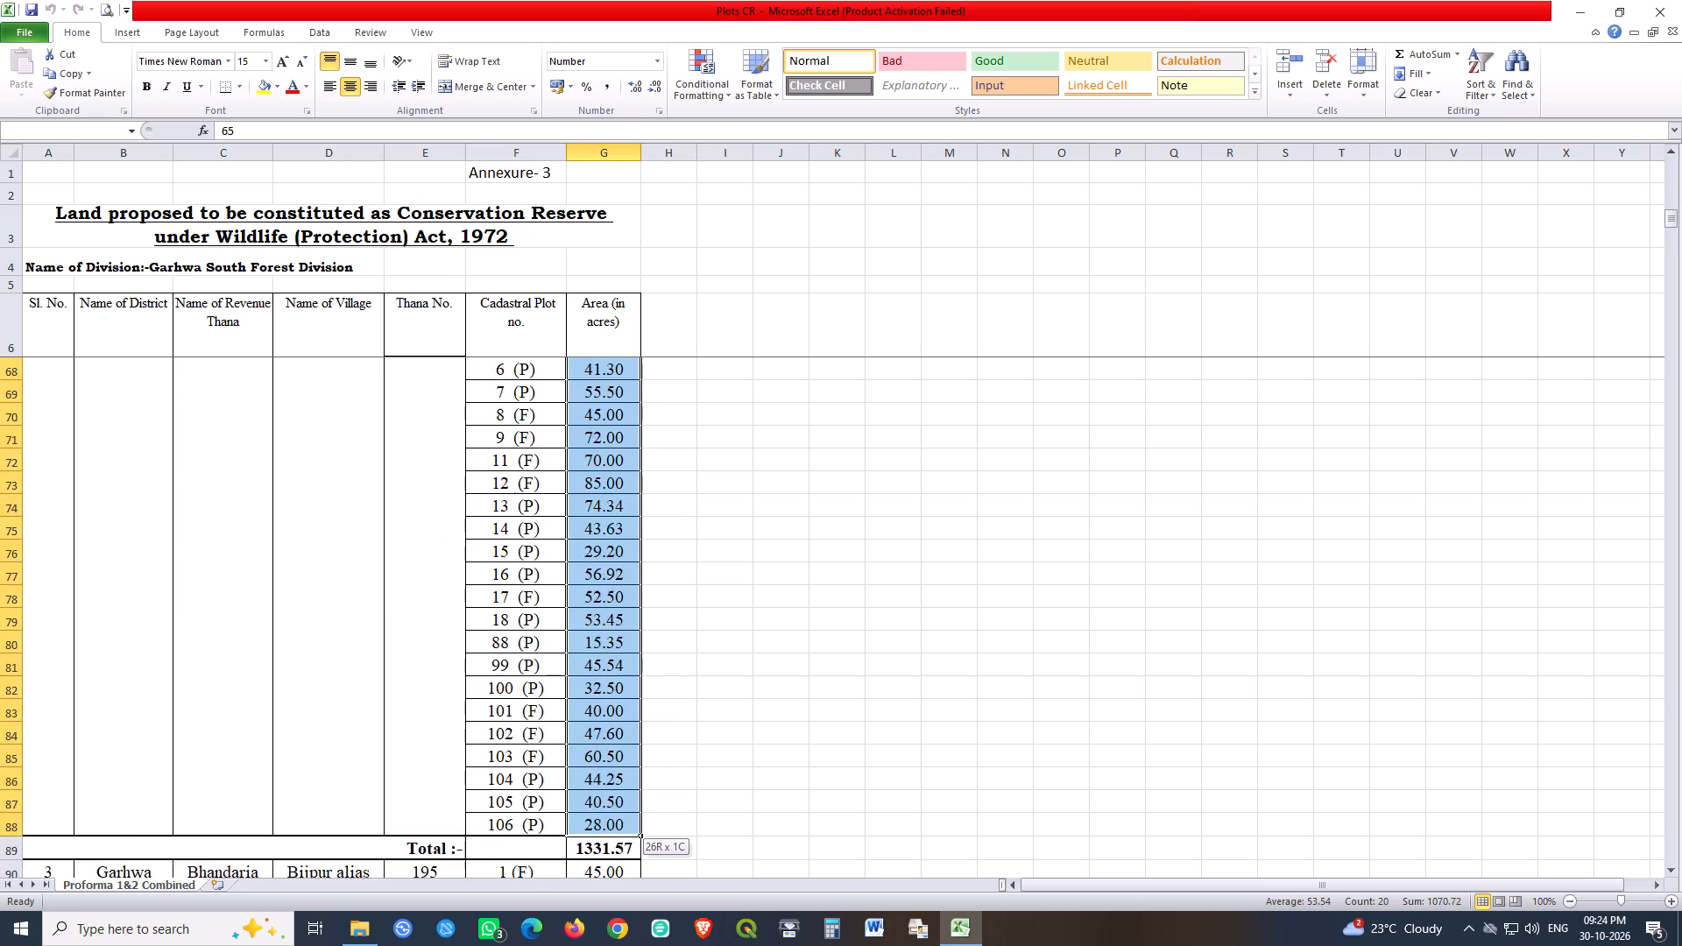
{"action": "left_click_drag", "start_coordinate": [602, 884], "coordinate": [620, 728]}
Select all plot areas of the serial no. 3 village (thana 195), G90 to G129, to check their sum against its total.
{"action": "left_click_drag", "start_coordinate": [611, 777], "coordinate": [604, 866]}
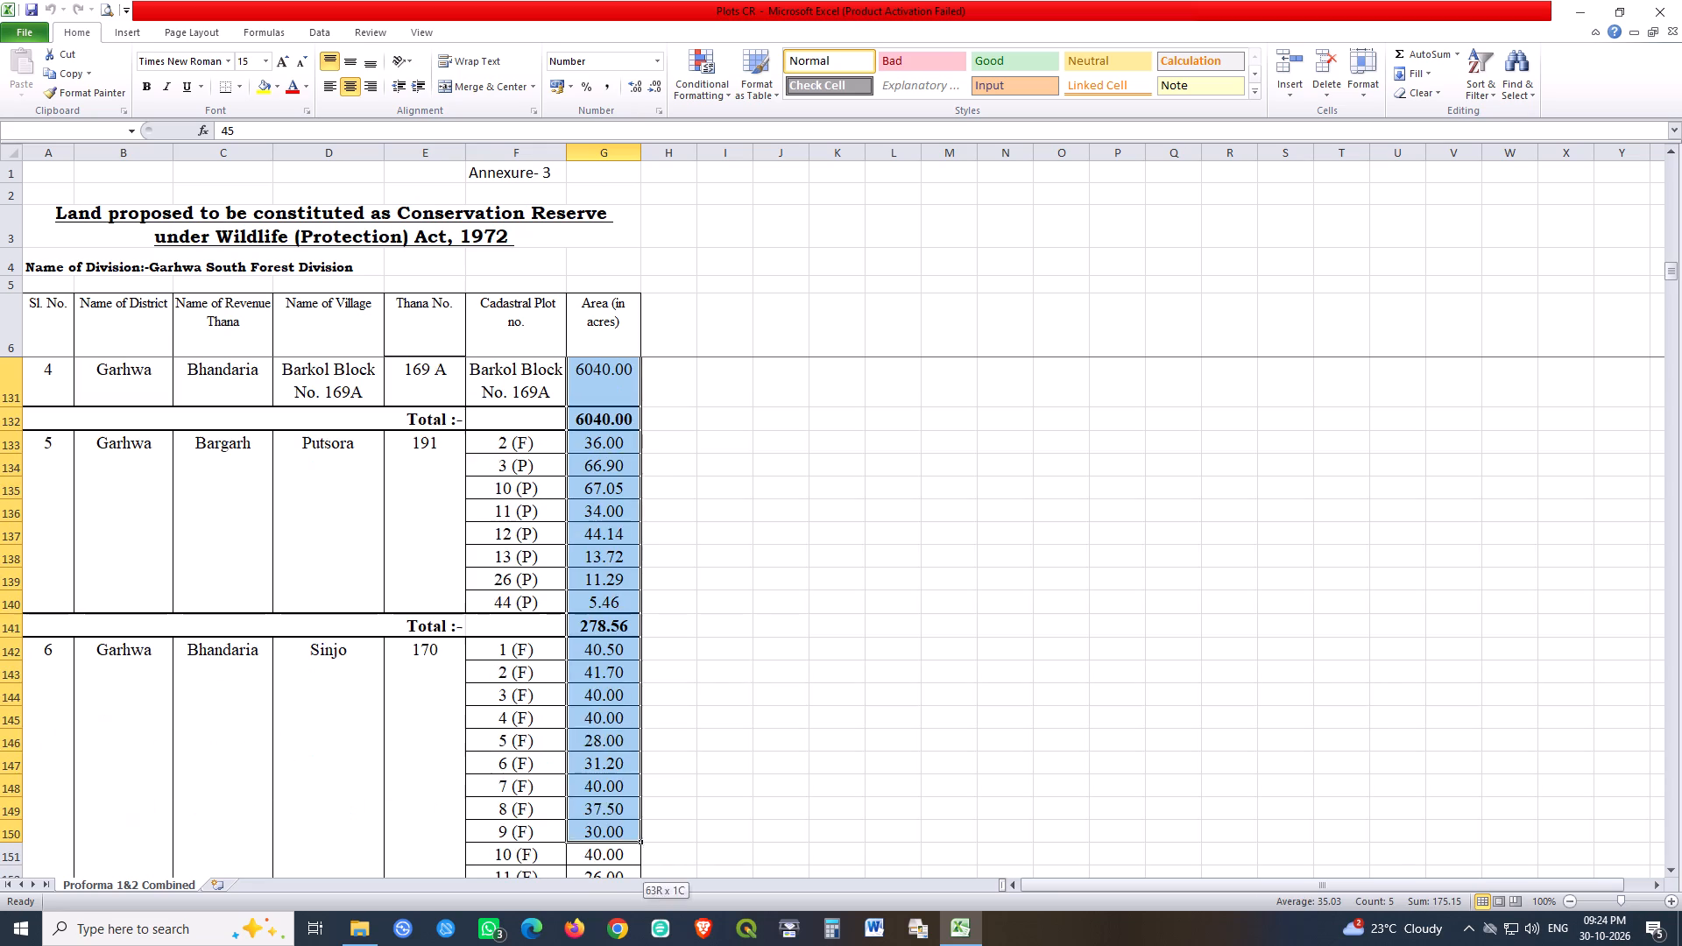
{"action": "left_click_drag", "start_coordinate": [604, 866], "coordinate": [609, 381]}
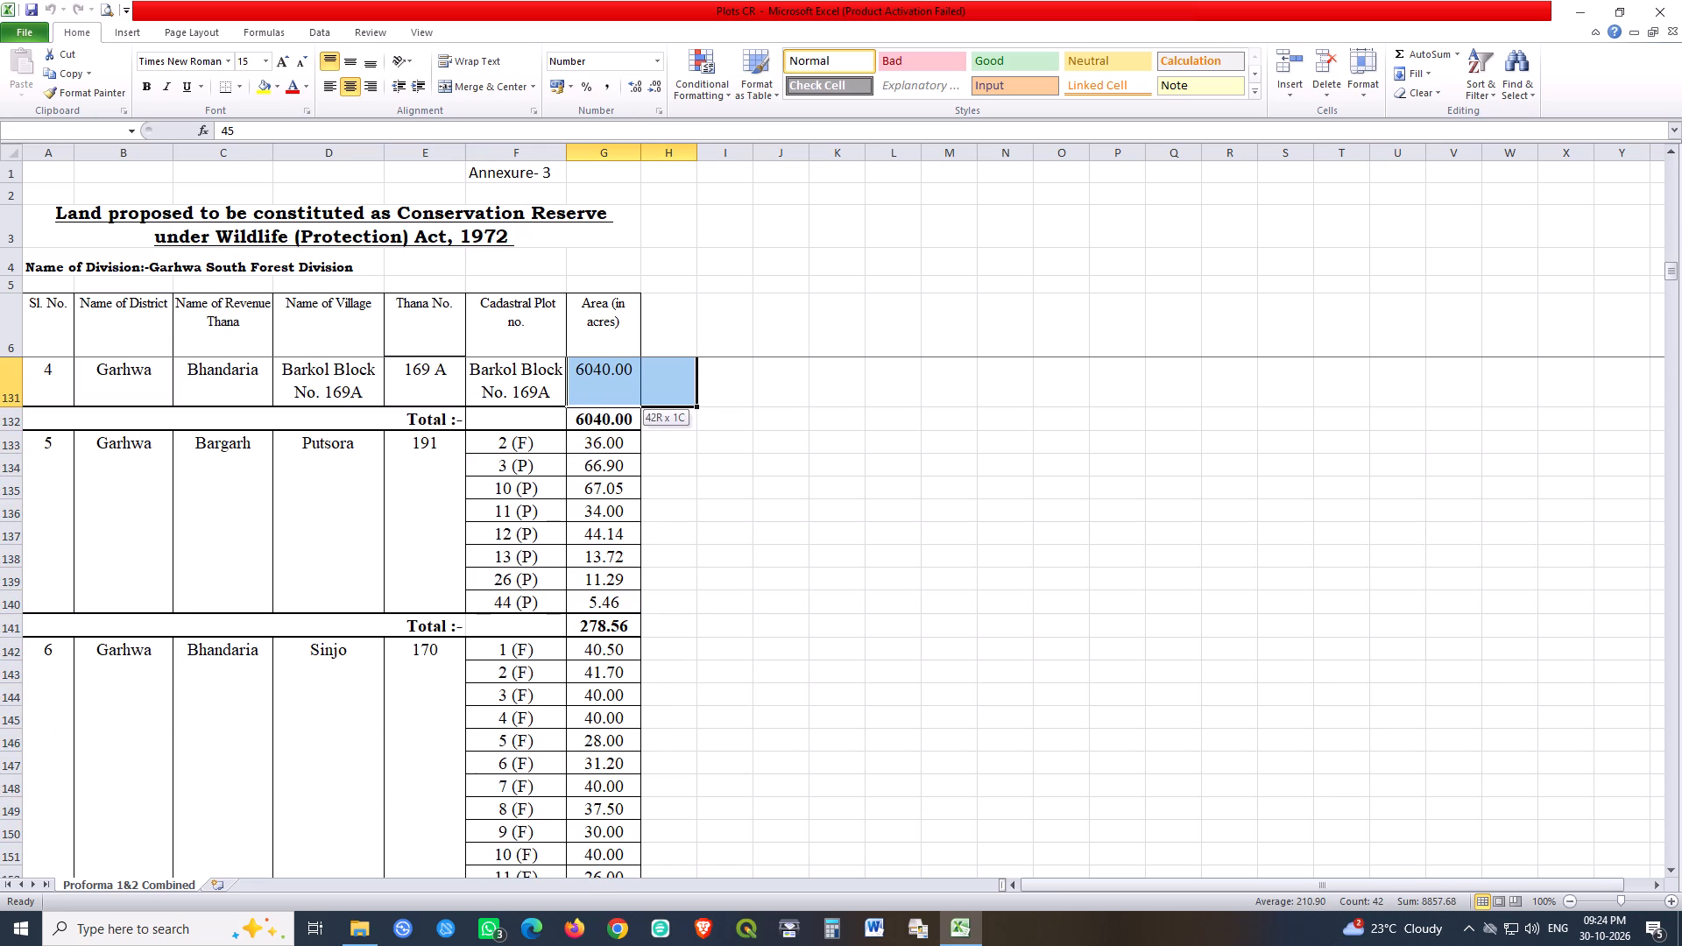
{"action": "left_click_drag", "start_coordinate": [609, 381], "coordinate": [604, 459]}
Check the Barkol Block No. 169A area in G131 and the sum of Putsora's plot areas, G133 to G140, against their totals.
{"action": "left_click", "coordinate": [606, 522]}
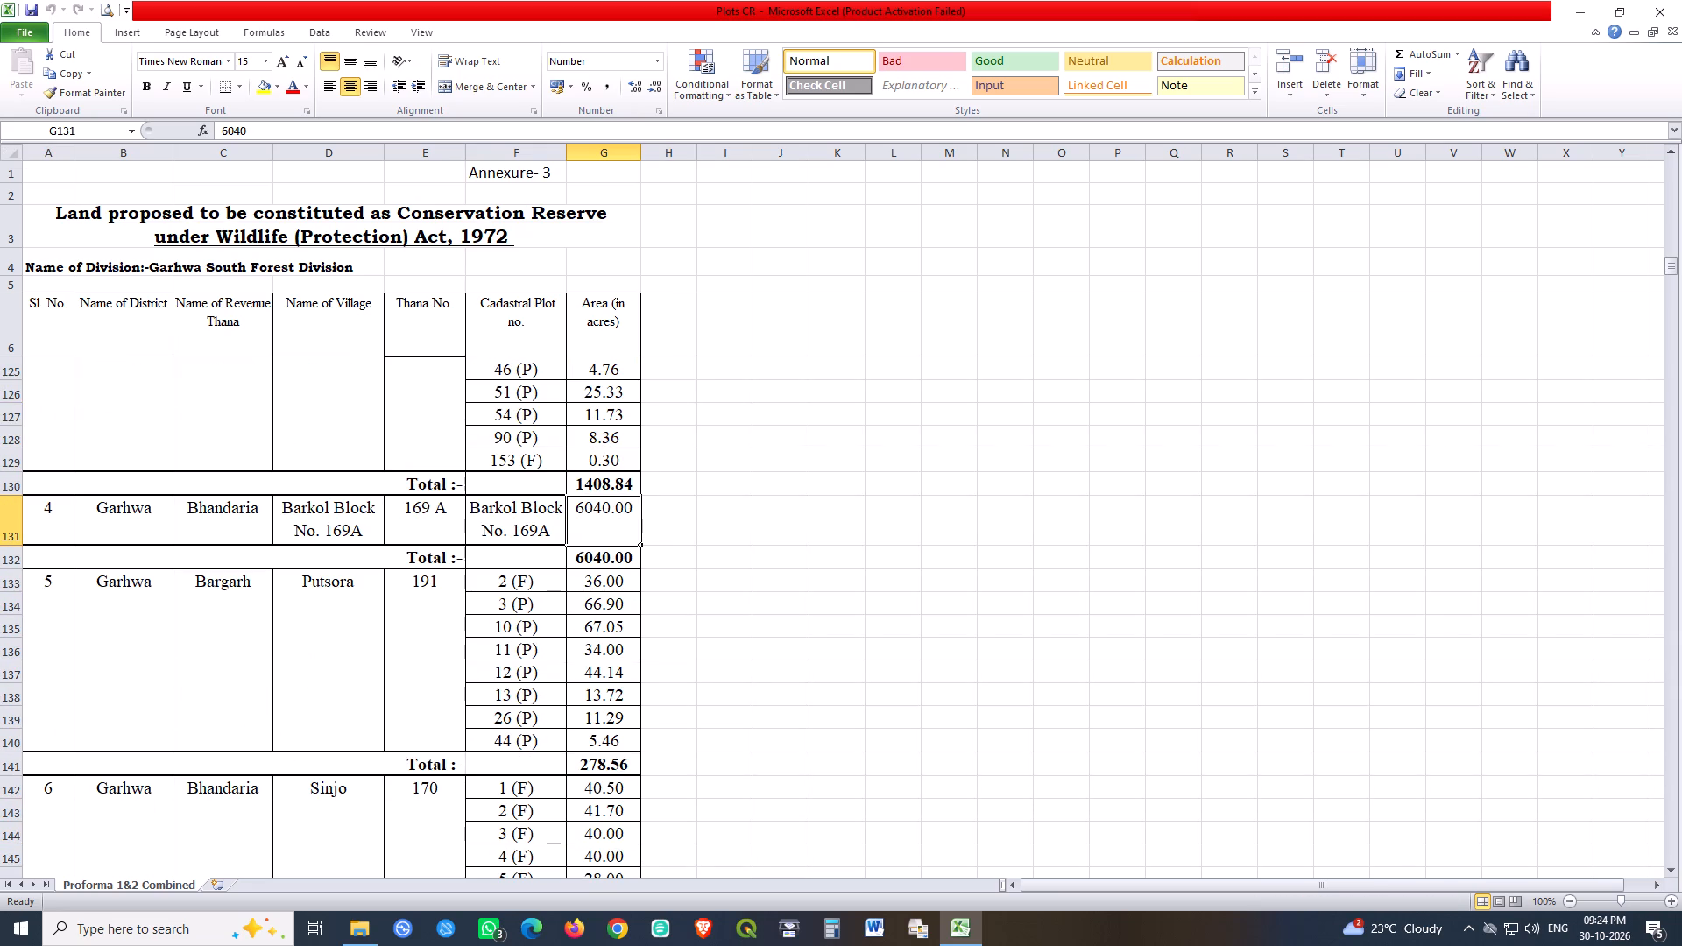
{"action": "left_click_drag", "start_coordinate": [595, 591], "coordinate": [610, 734]}
Select all plot areas of Sinjo village, G142 to G209, to check their sum against the village total.
{"action": "left_click_drag", "start_coordinate": [608, 788], "coordinate": [611, 801]}
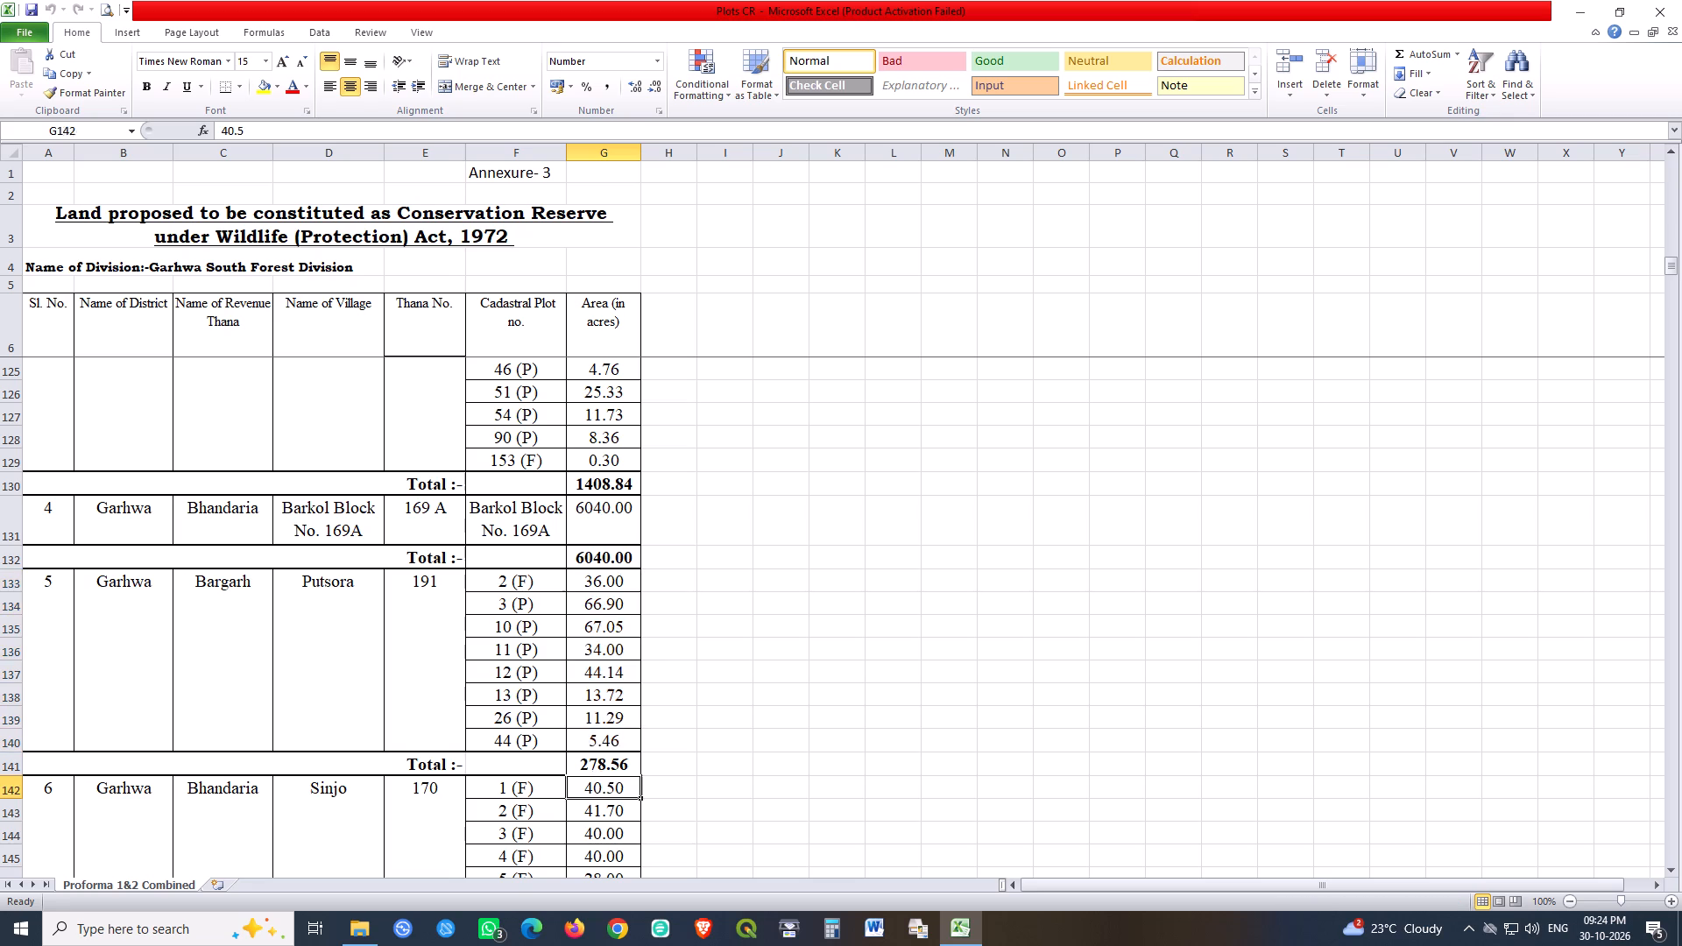
{"action": "left_click_drag", "start_coordinate": [611, 801], "coordinate": [609, 887]}
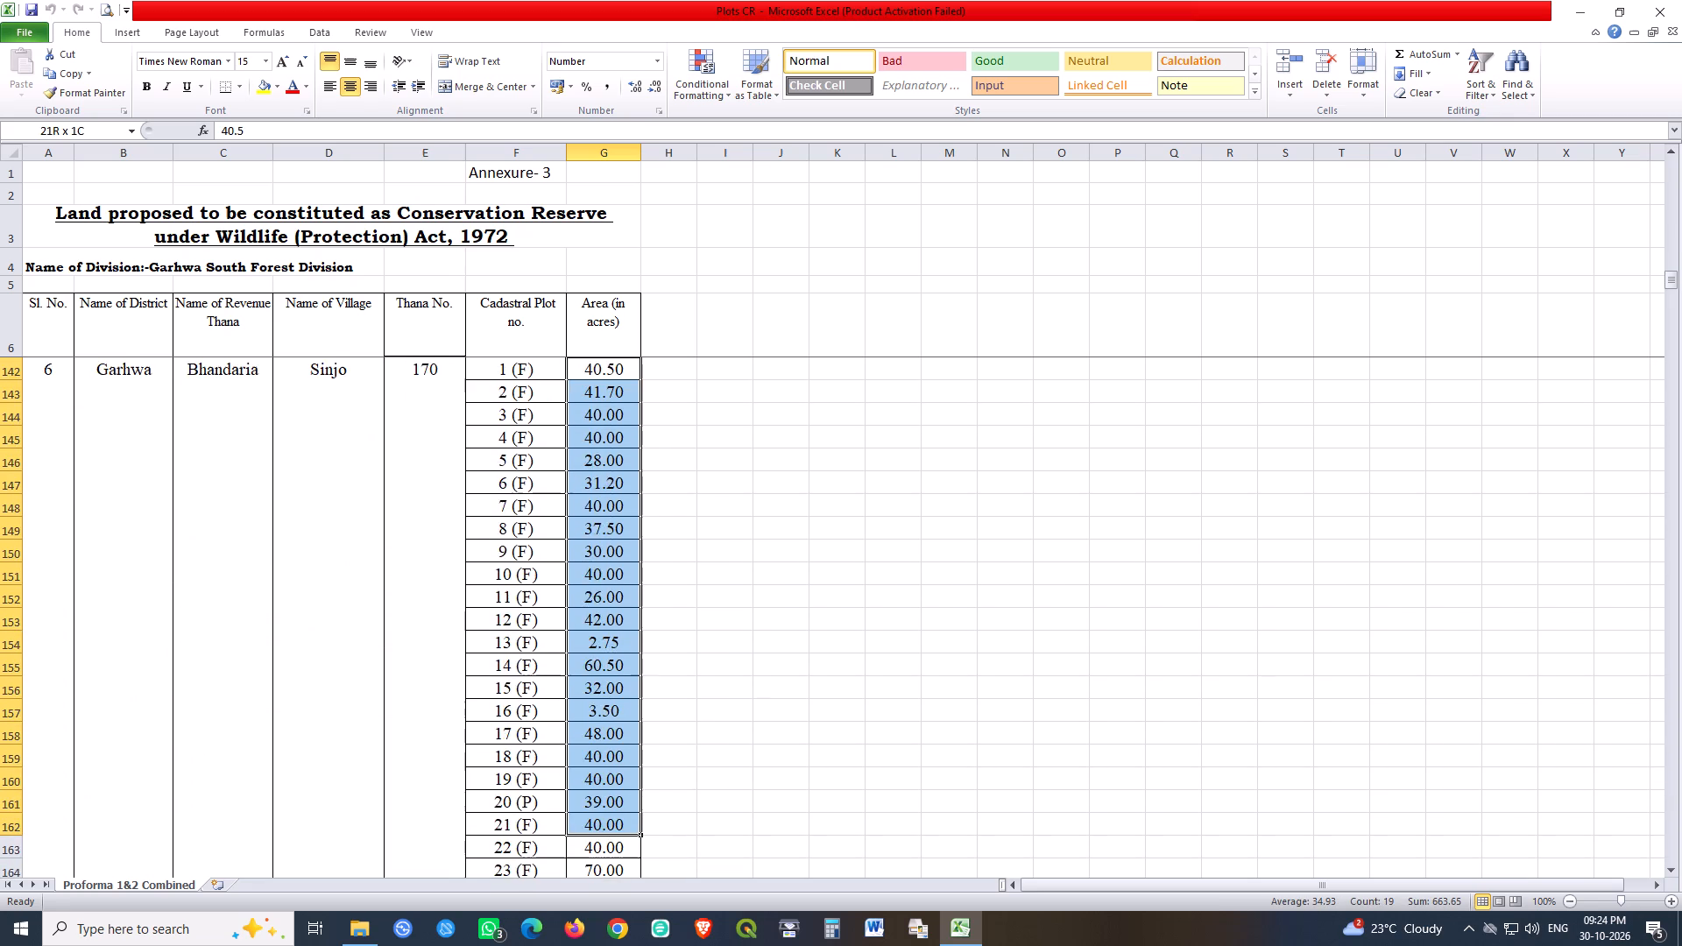
{"action": "left_click_drag", "start_coordinate": [609, 887], "coordinate": [618, 858]}
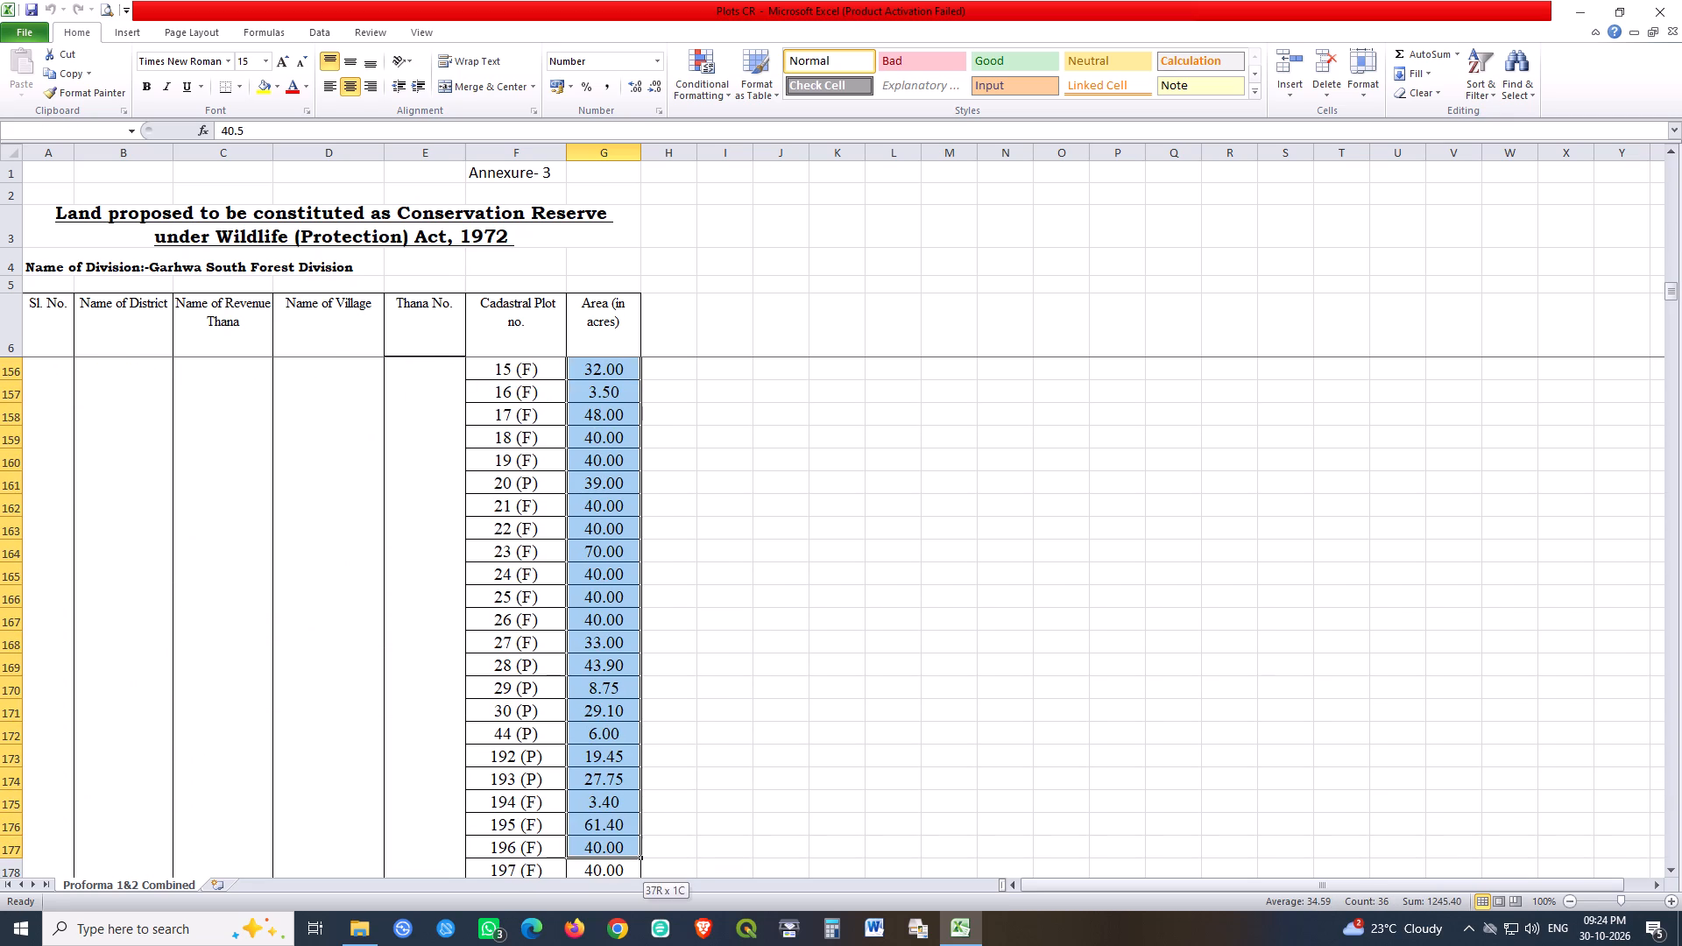
{"action": "left_click_drag", "start_coordinate": [618, 858], "coordinate": [618, 886]}
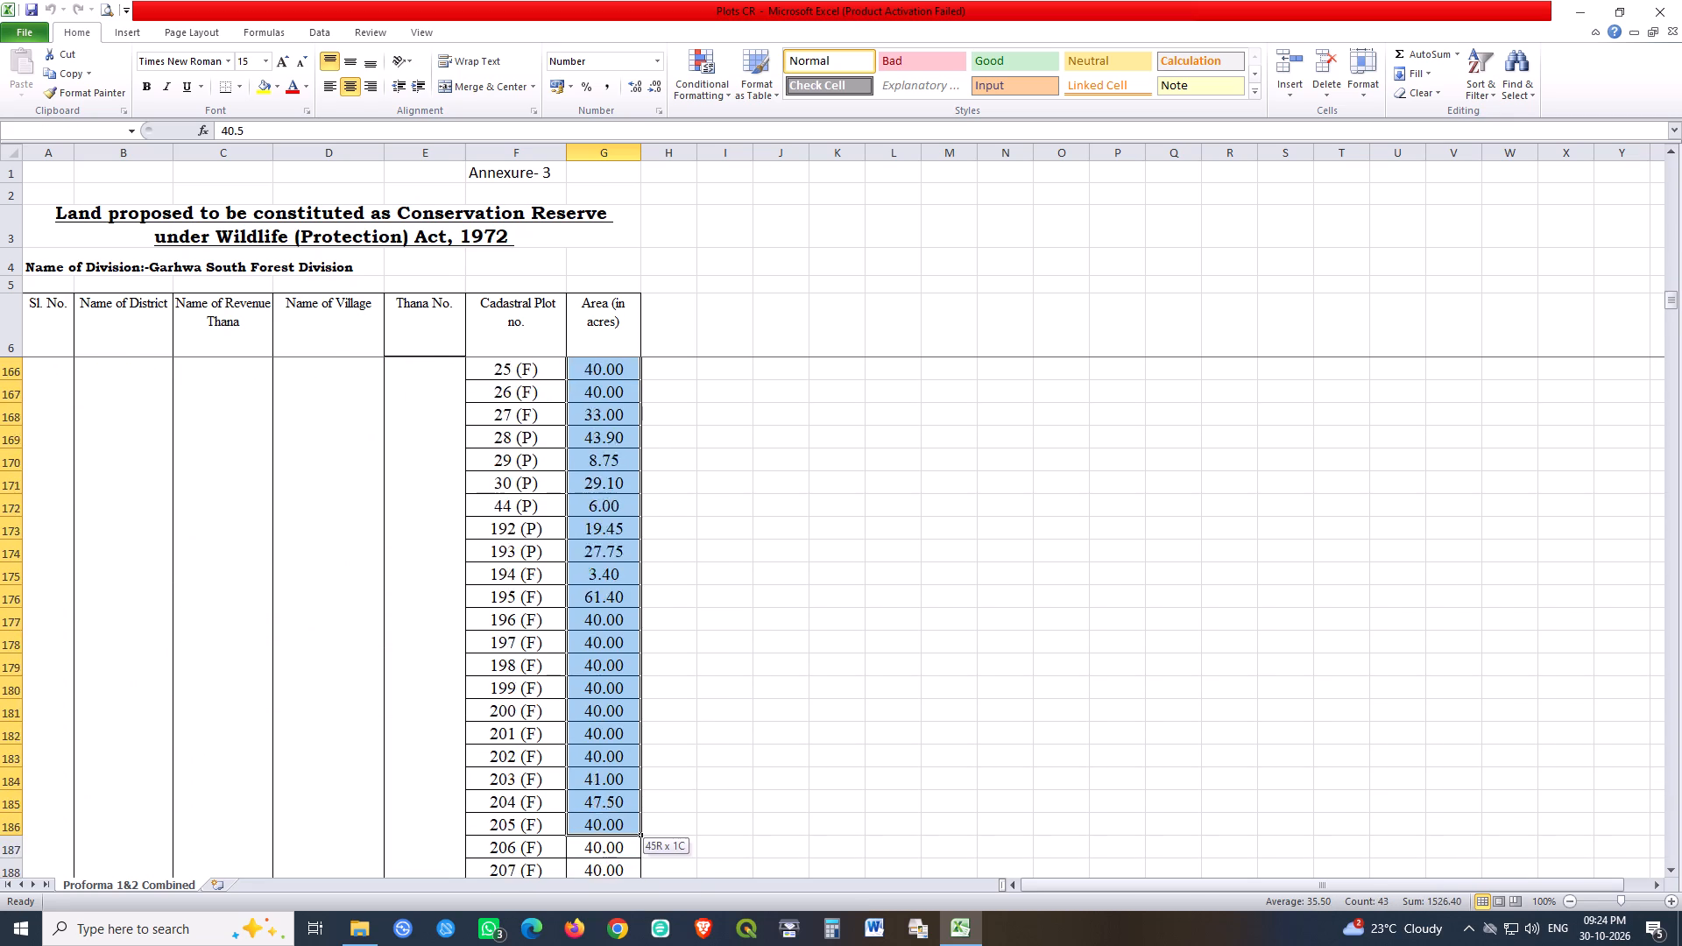
{"action": "left_click_drag", "start_coordinate": [618, 886], "coordinate": [617, 887]}
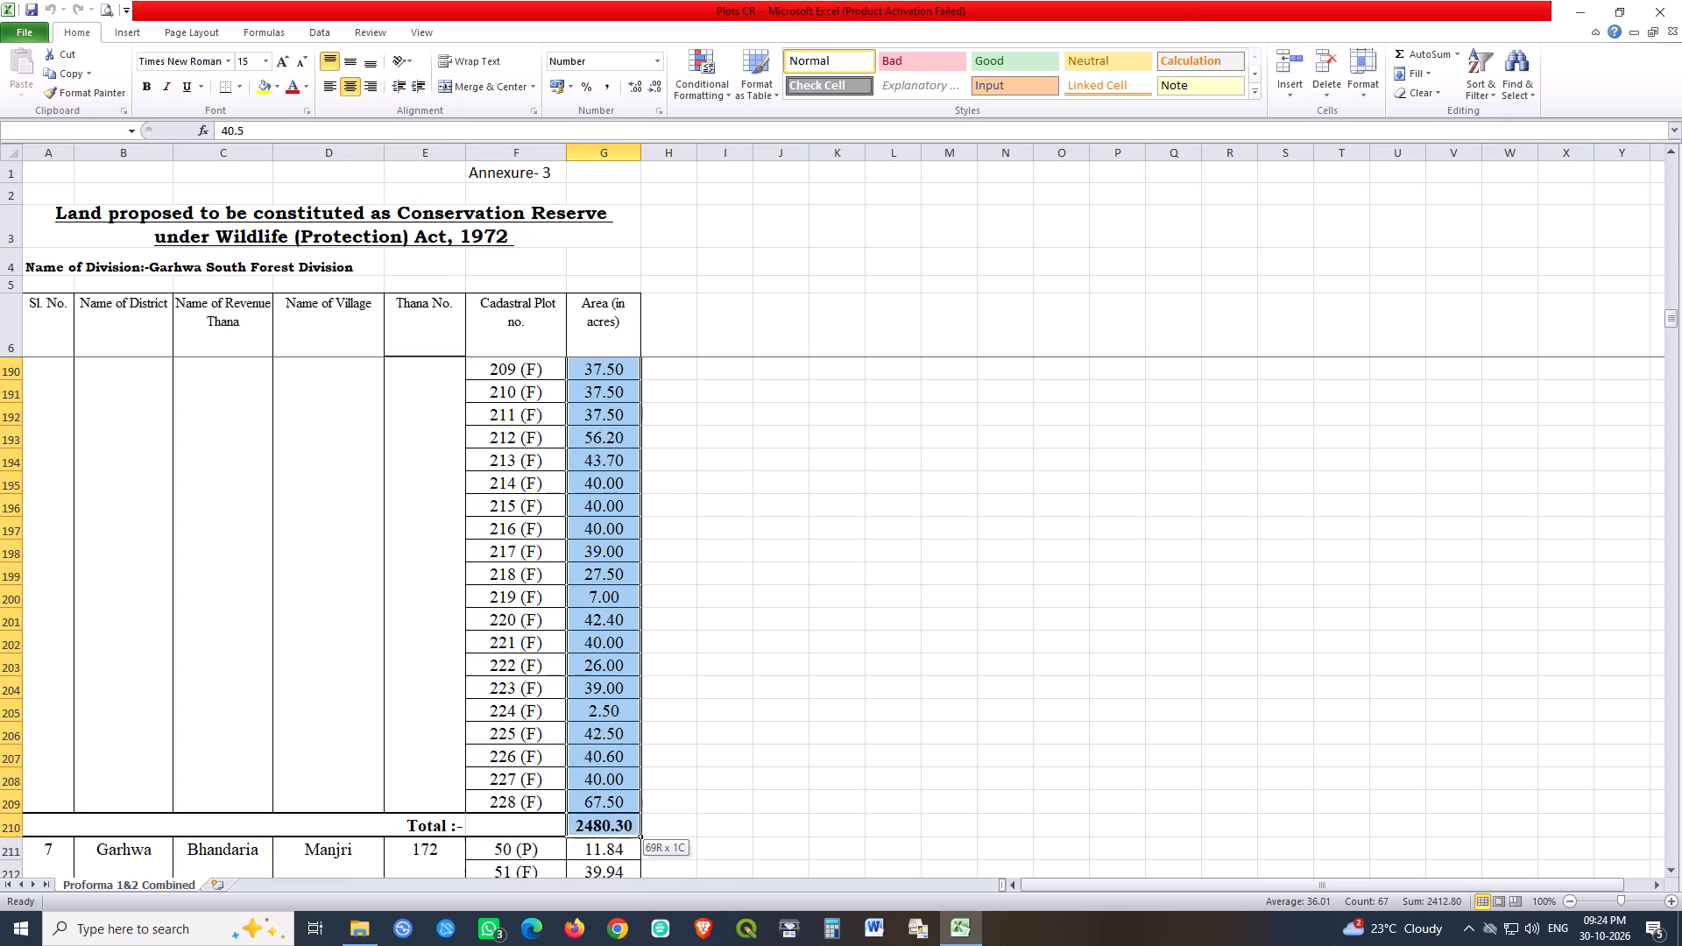
{"action": "left_click_drag", "start_coordinate": [617, 887], "coordinate": [611, 749]}
Select all plot areas of Manjri village, G211 to G257, to check their sum against the village total.
{"action": "left_click_drag", "start_coordinate": [609, 808], "coordinate": [602, 908]}
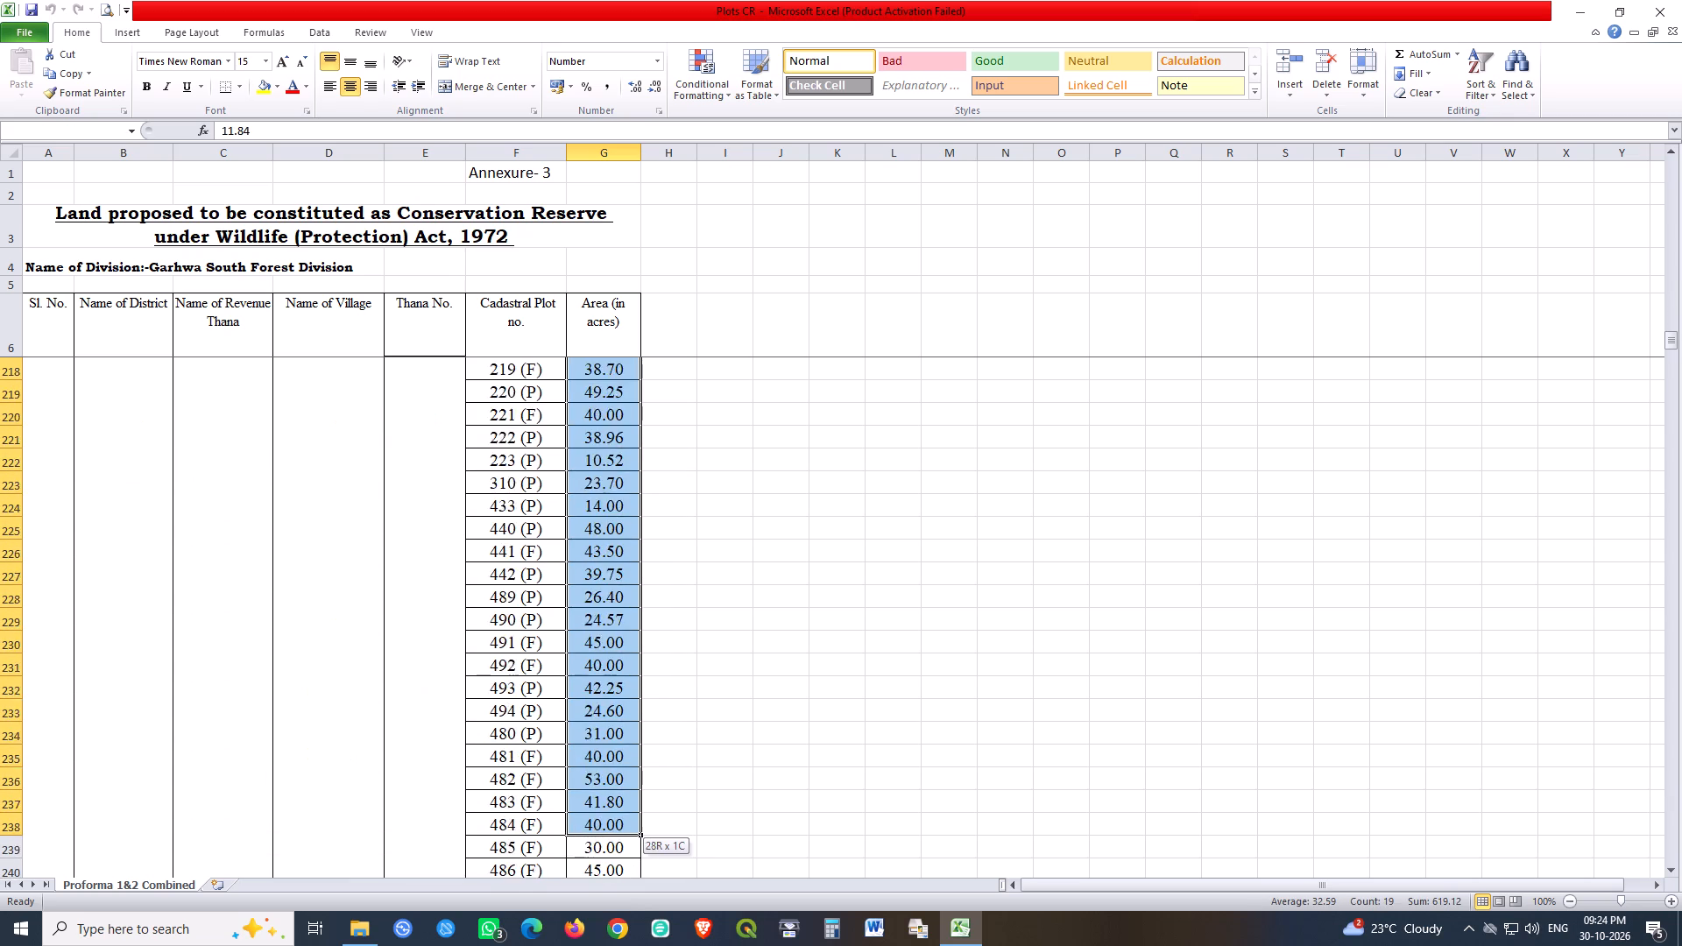
{"action": "left_click_drag", "start_coordinate": [602, 908], "coordinate": [598, 727]}
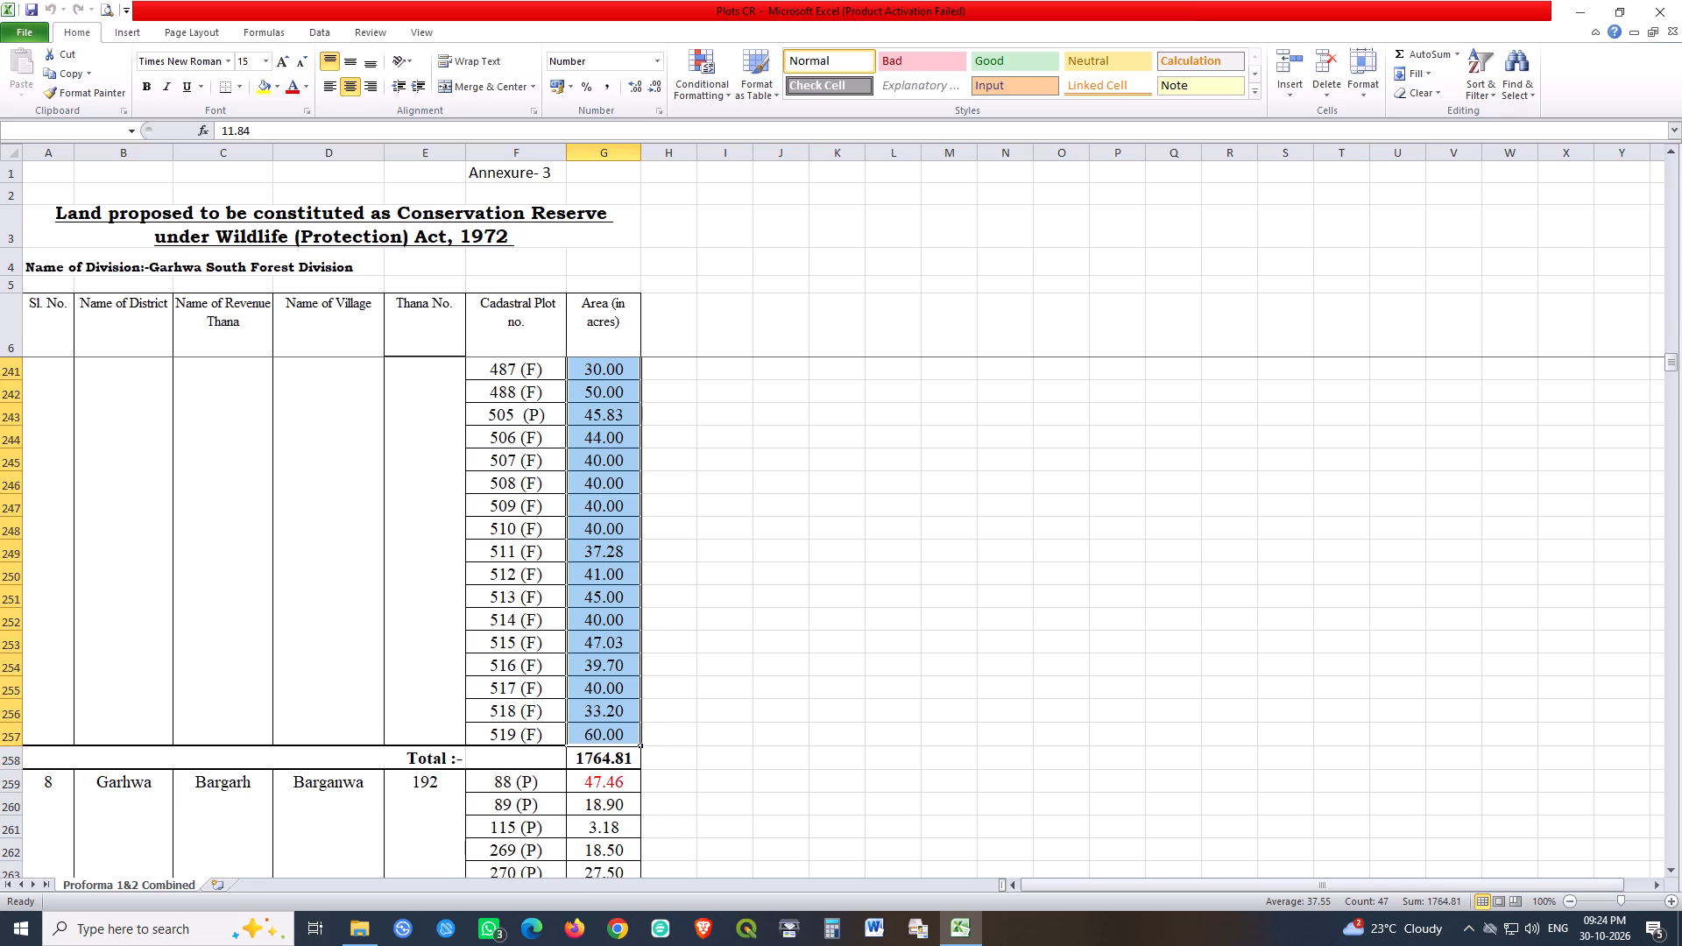
Select all plot areas of Barganwa village, G259 to G273, to check their sum against the village total.
{"action": "left_click_drag", "start_coordinate": [618, 780], "coordinate": [600, 491]}
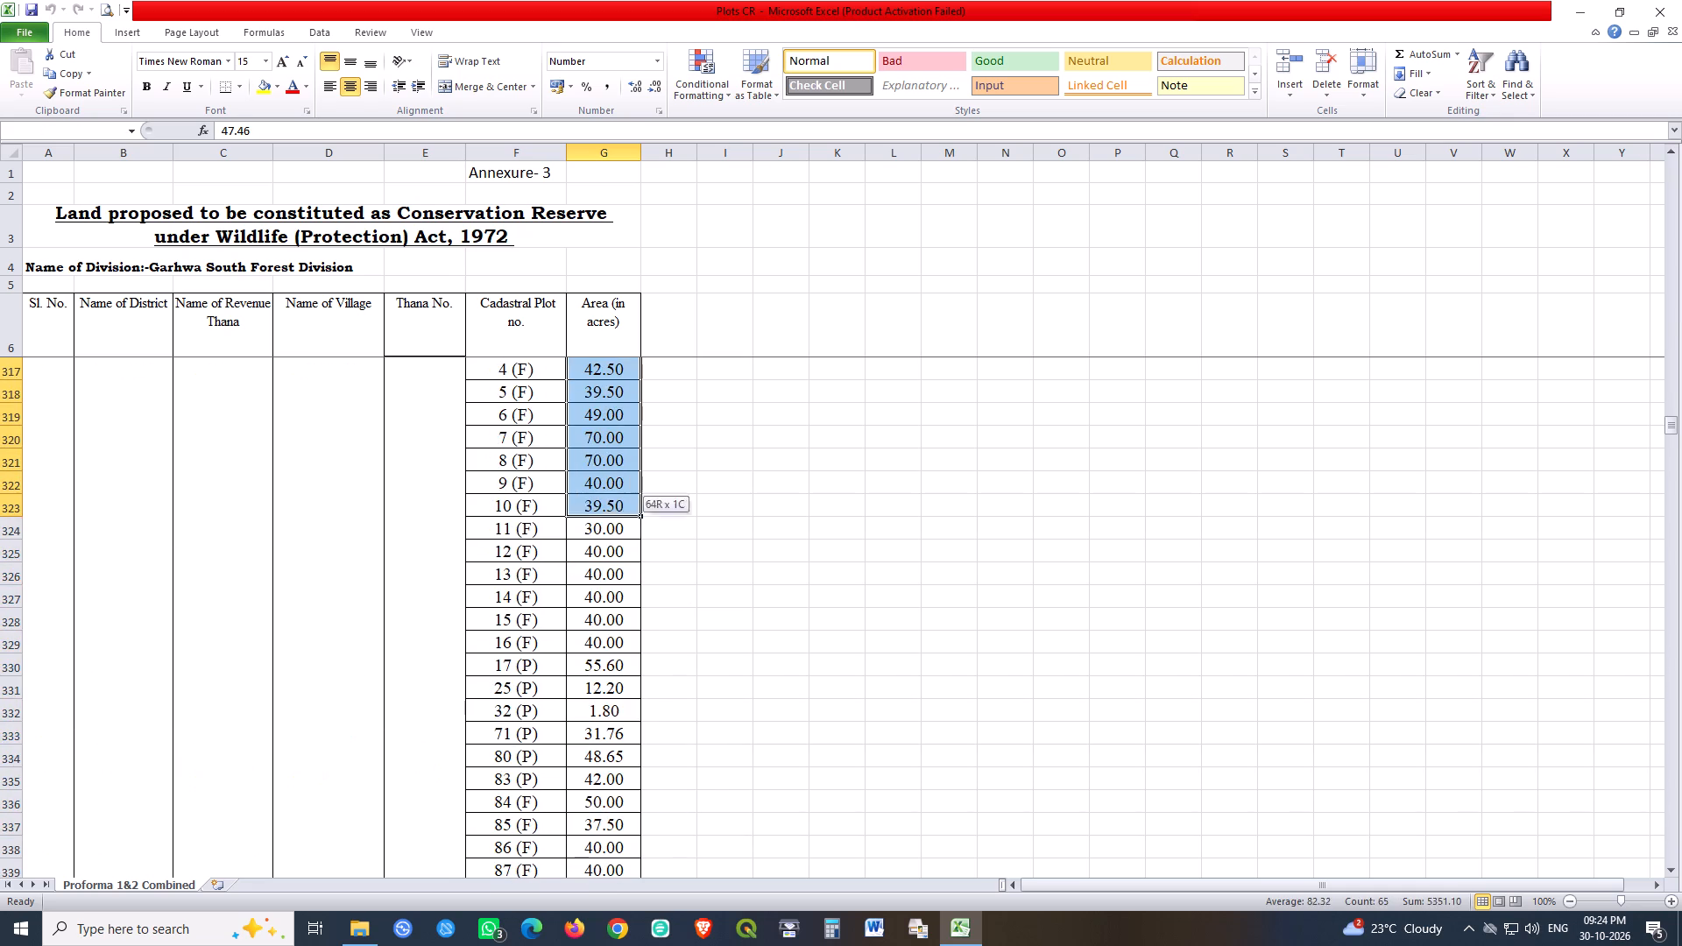
{"action": "left_click_drag", "start_coordinate": [600, 491], "coordinate": [597, 513]}
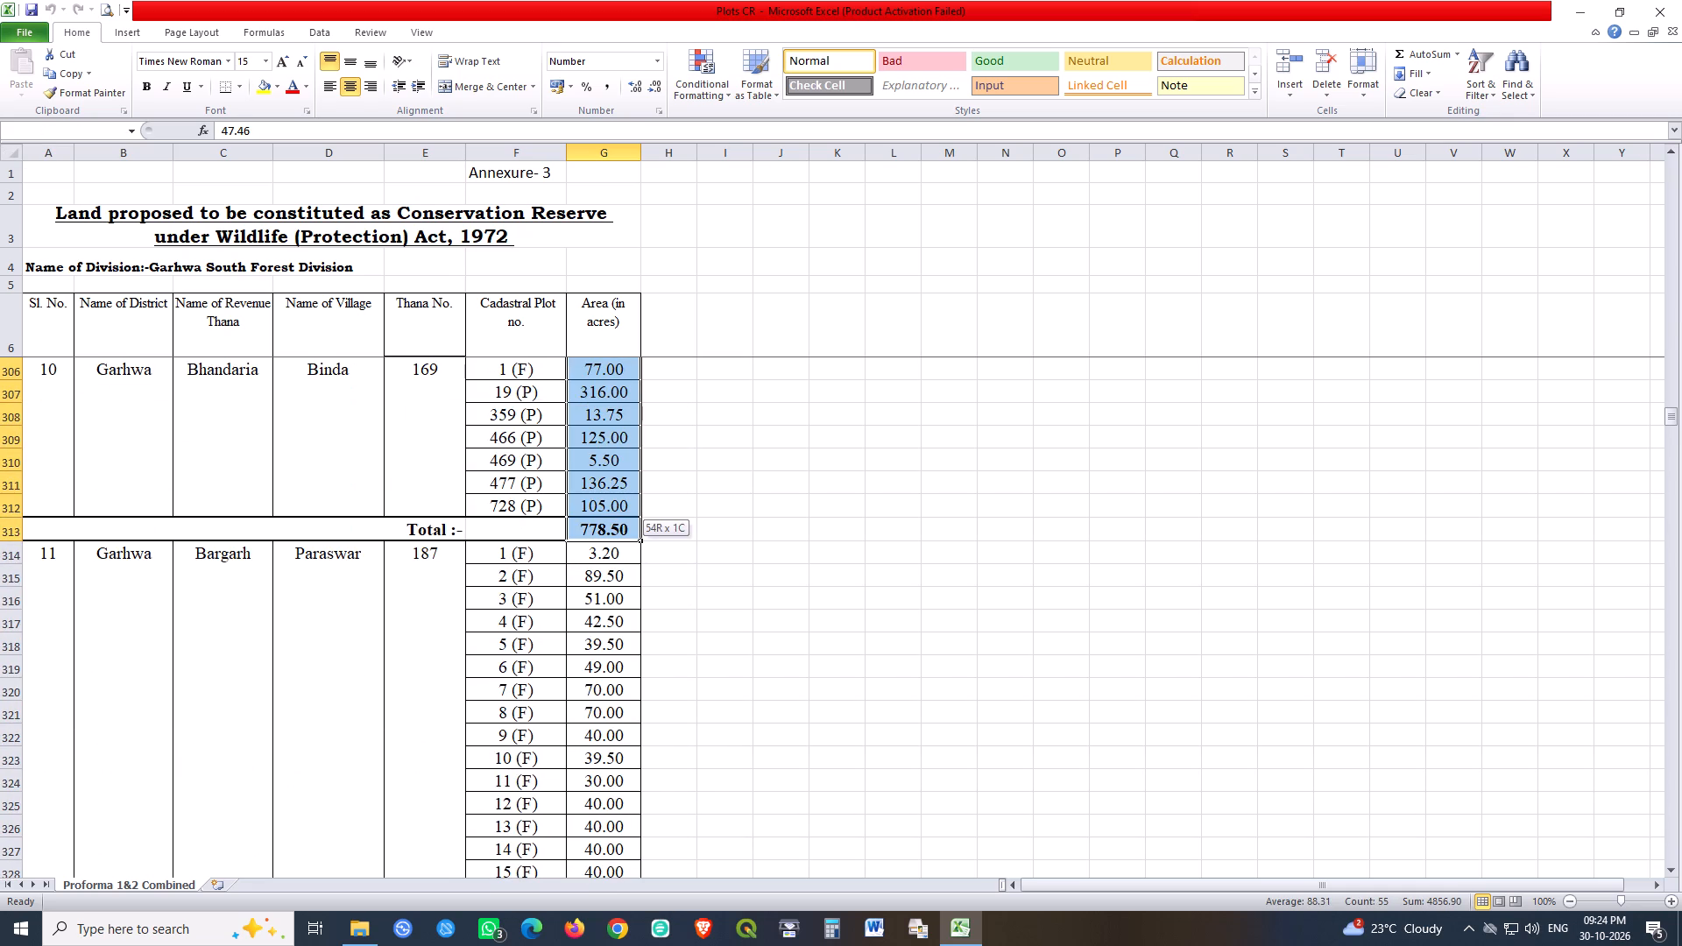
{"action": "left_click_drag", "start_coordinate": [597, 513], "coordinate": [607, 341]}
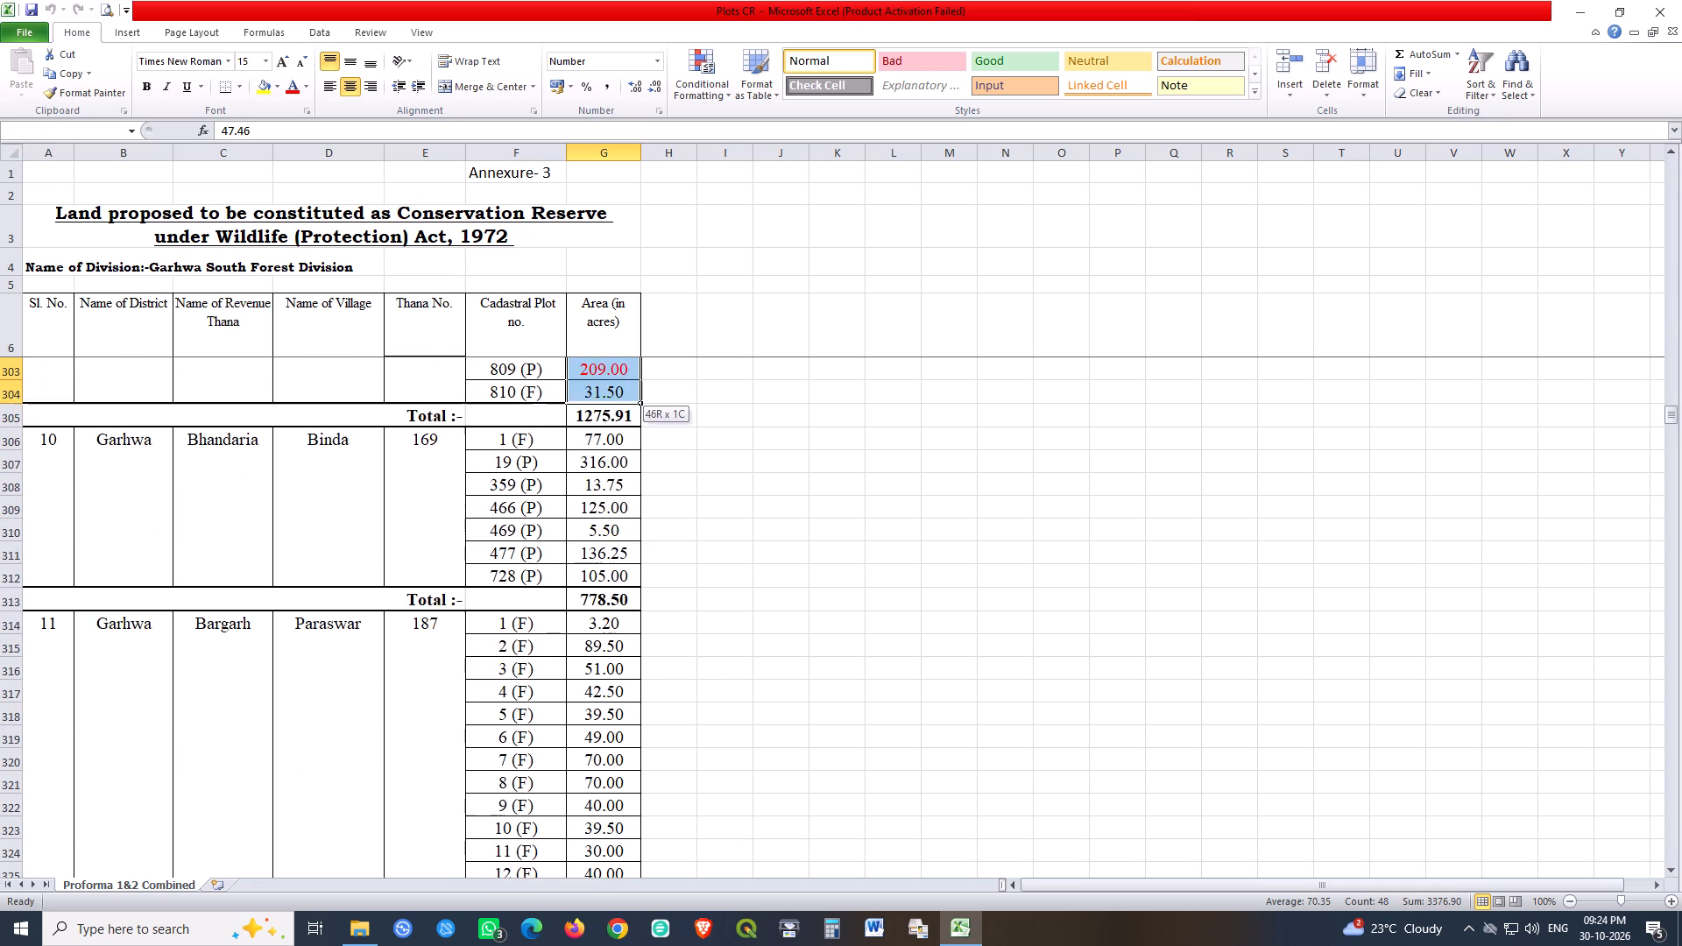
{"action": "left_click_drag", "start_coordinate": [607, 341], "coordinate": [598, 346]}
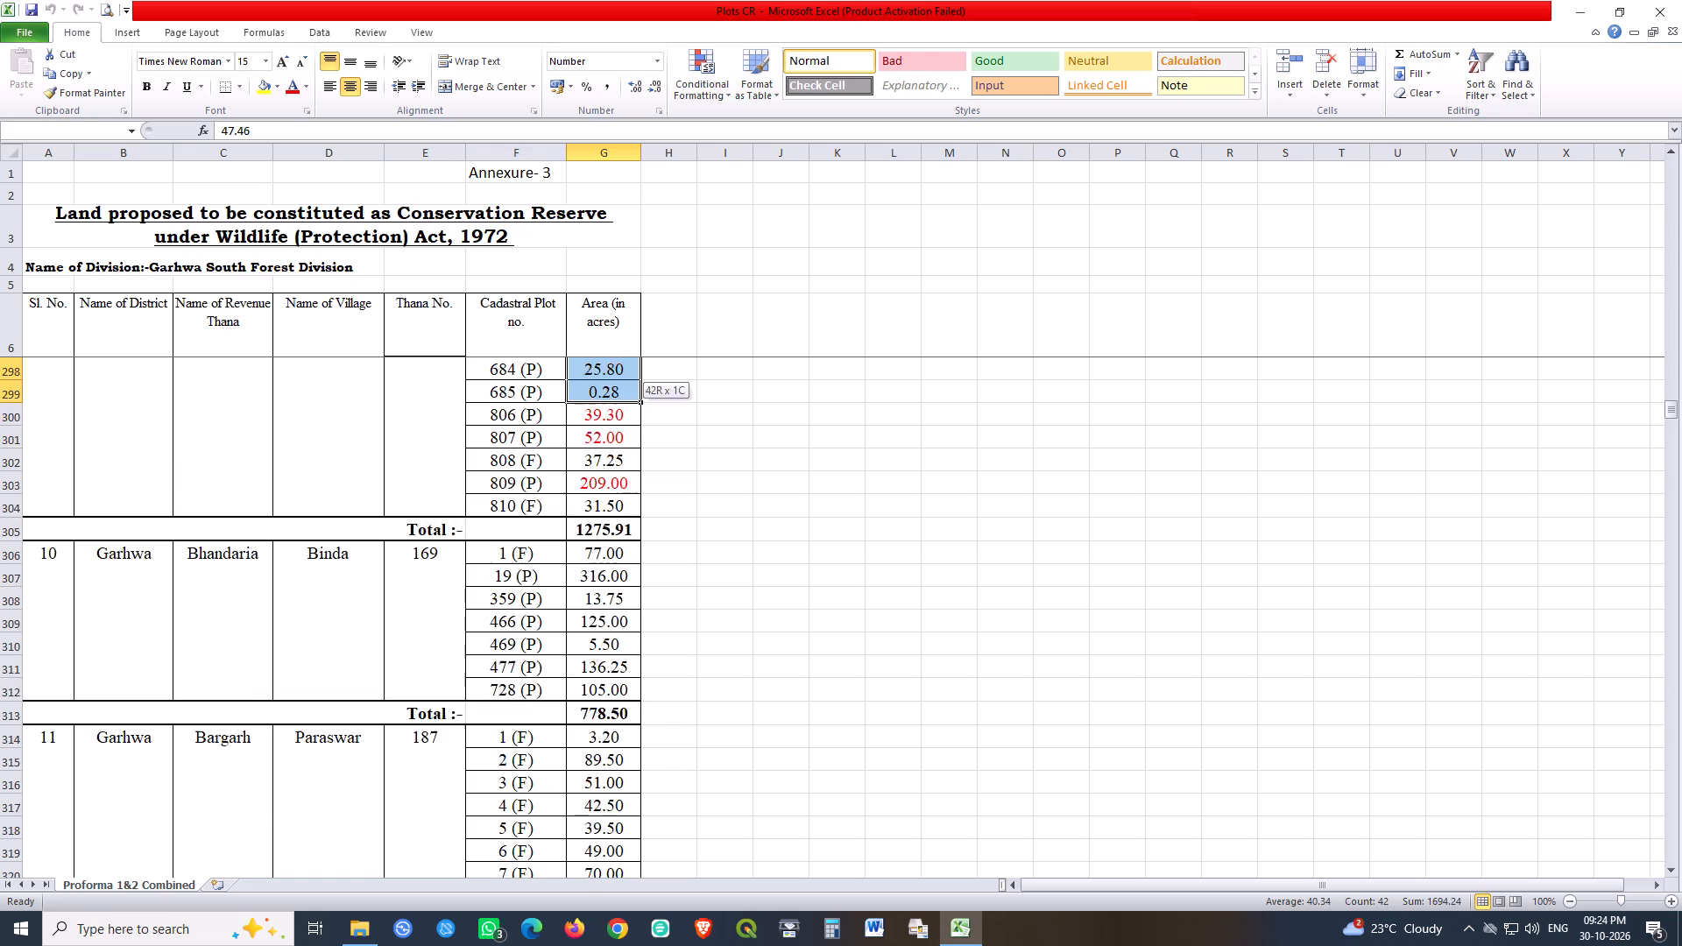
{"action": "left_click_drag", "start_coordinate": [598, 346], "coordinate": [595, 326]}
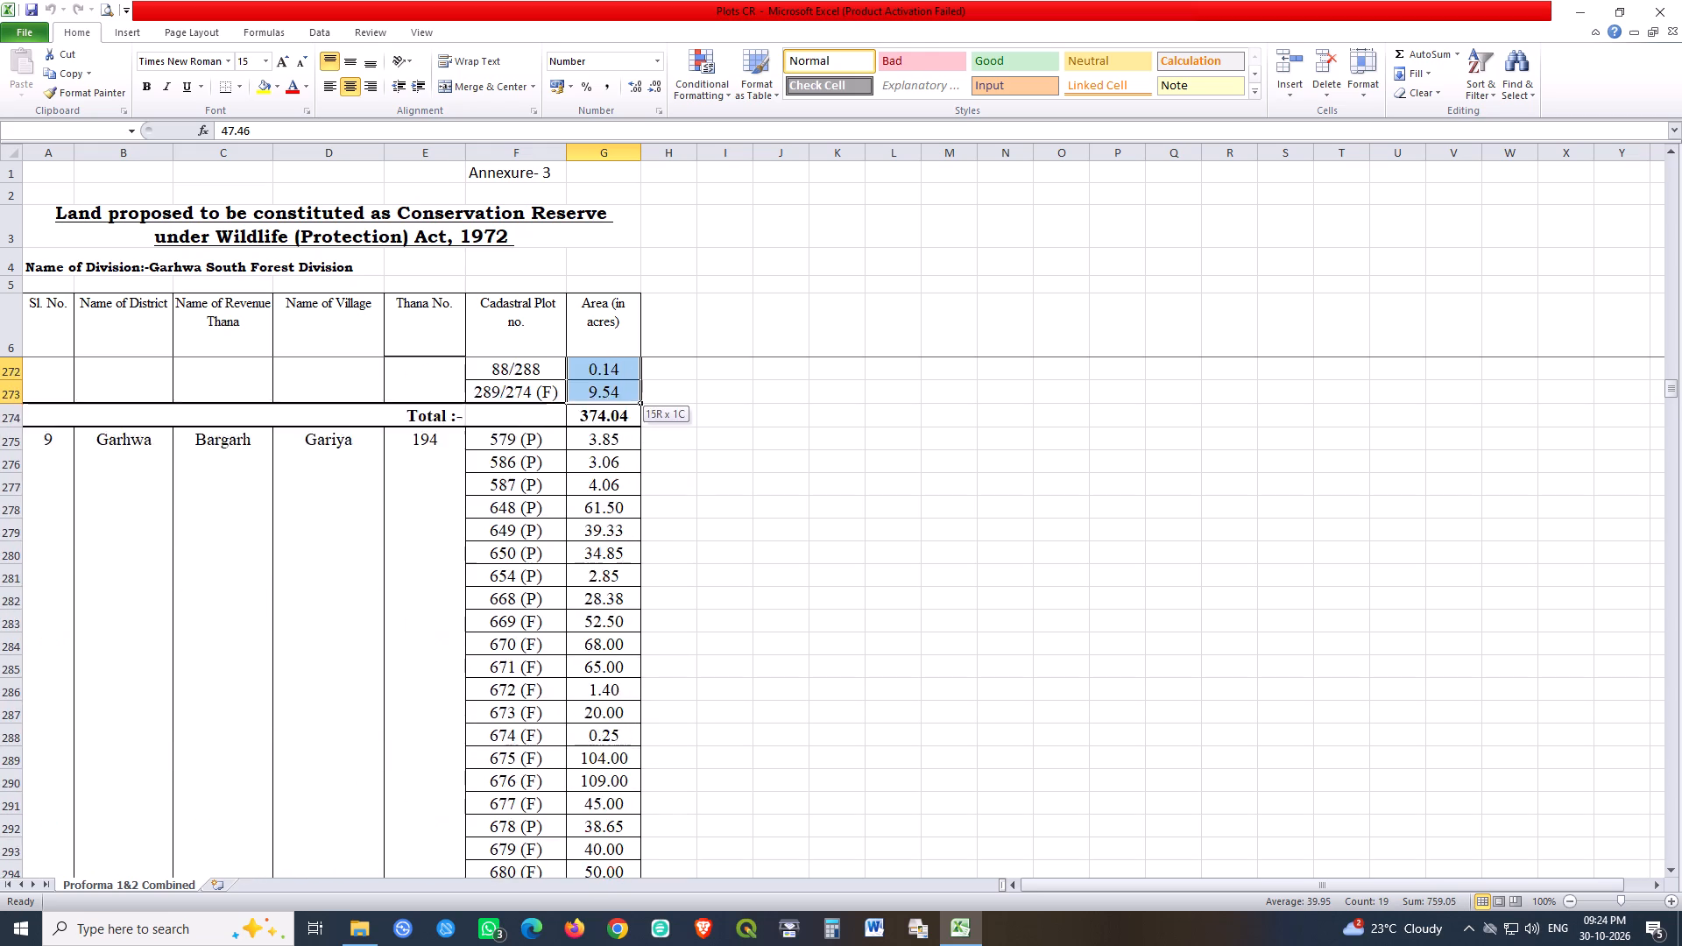
{"action": "left_click_drag", "start_coordinate": [595, 326], "coordinate": [592, 416]}
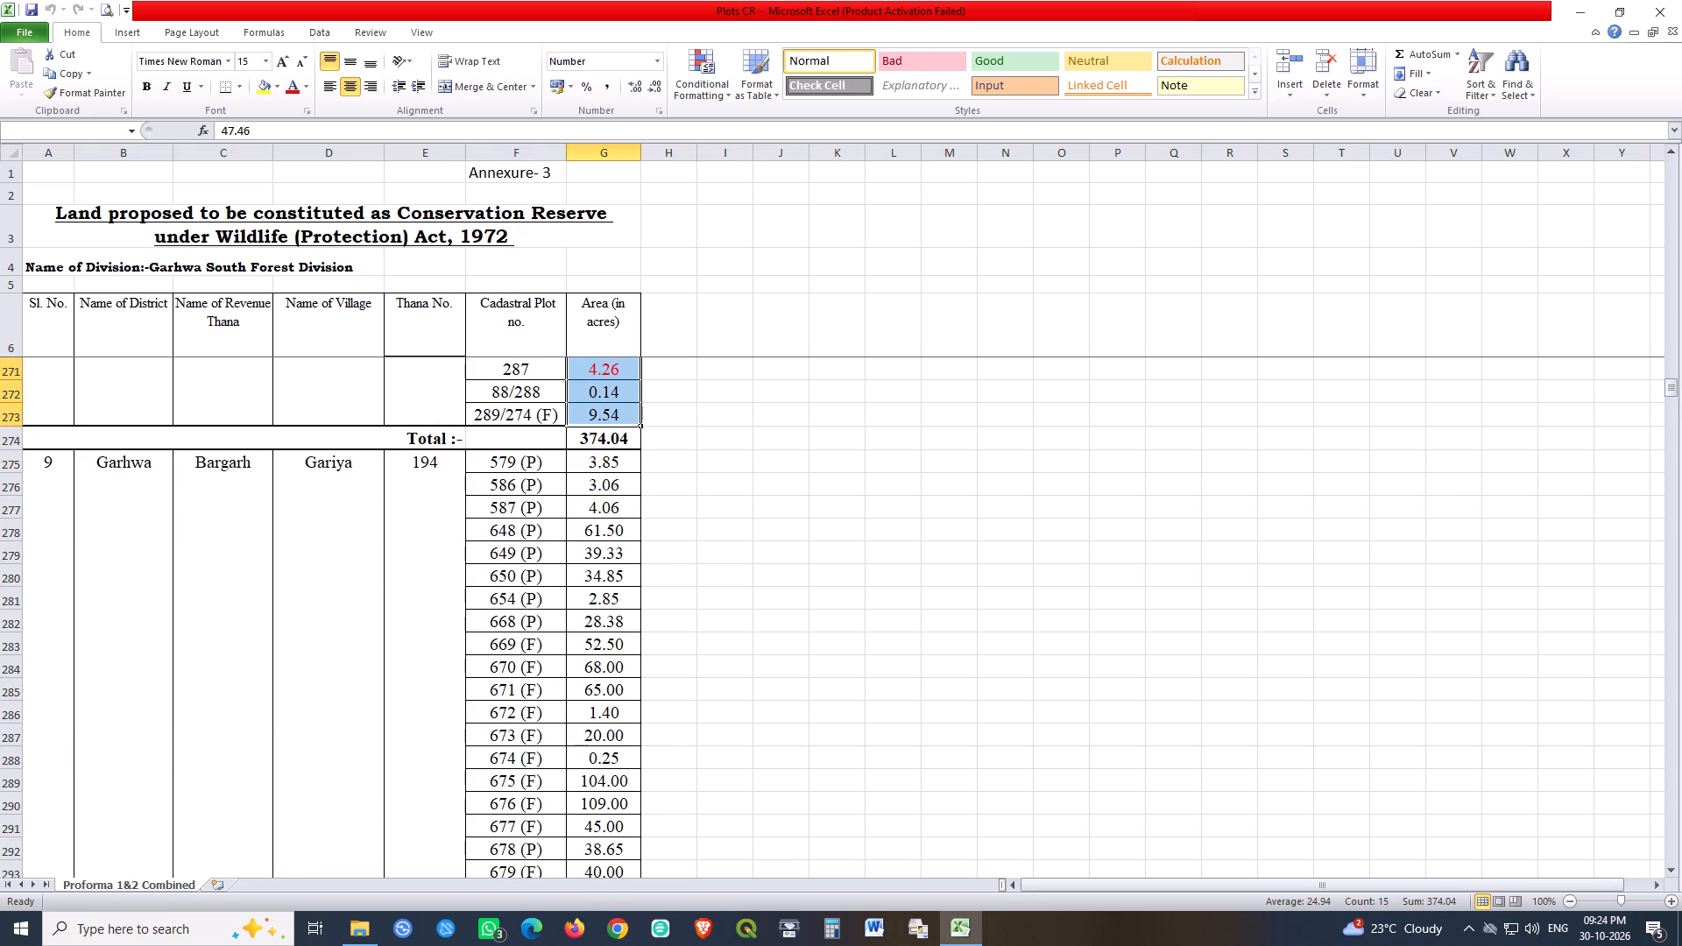
Select all plot areas of Gariya village, G275 to G304, to check their sum against the village total.
{"action": "left_click_drag", "start_coordinate": [608, 468], "coordinate": [609, 880]}
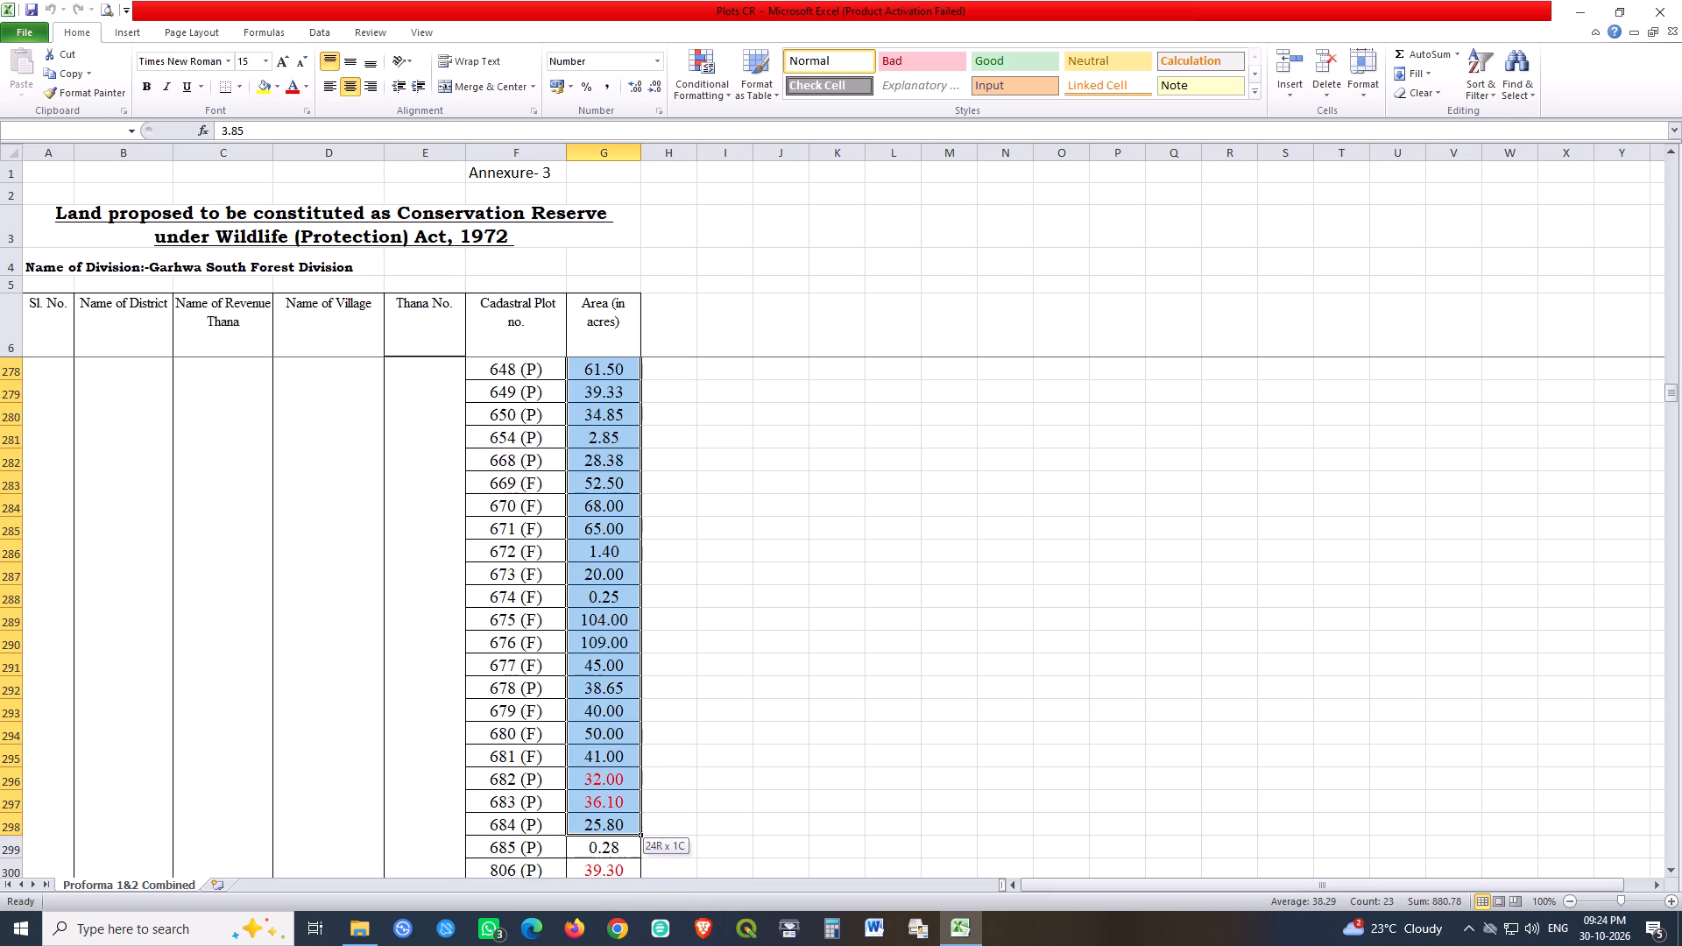
{"action": "left_click_drag", "start_coordinate": [609, 880], "coordinate": [604, 779]}
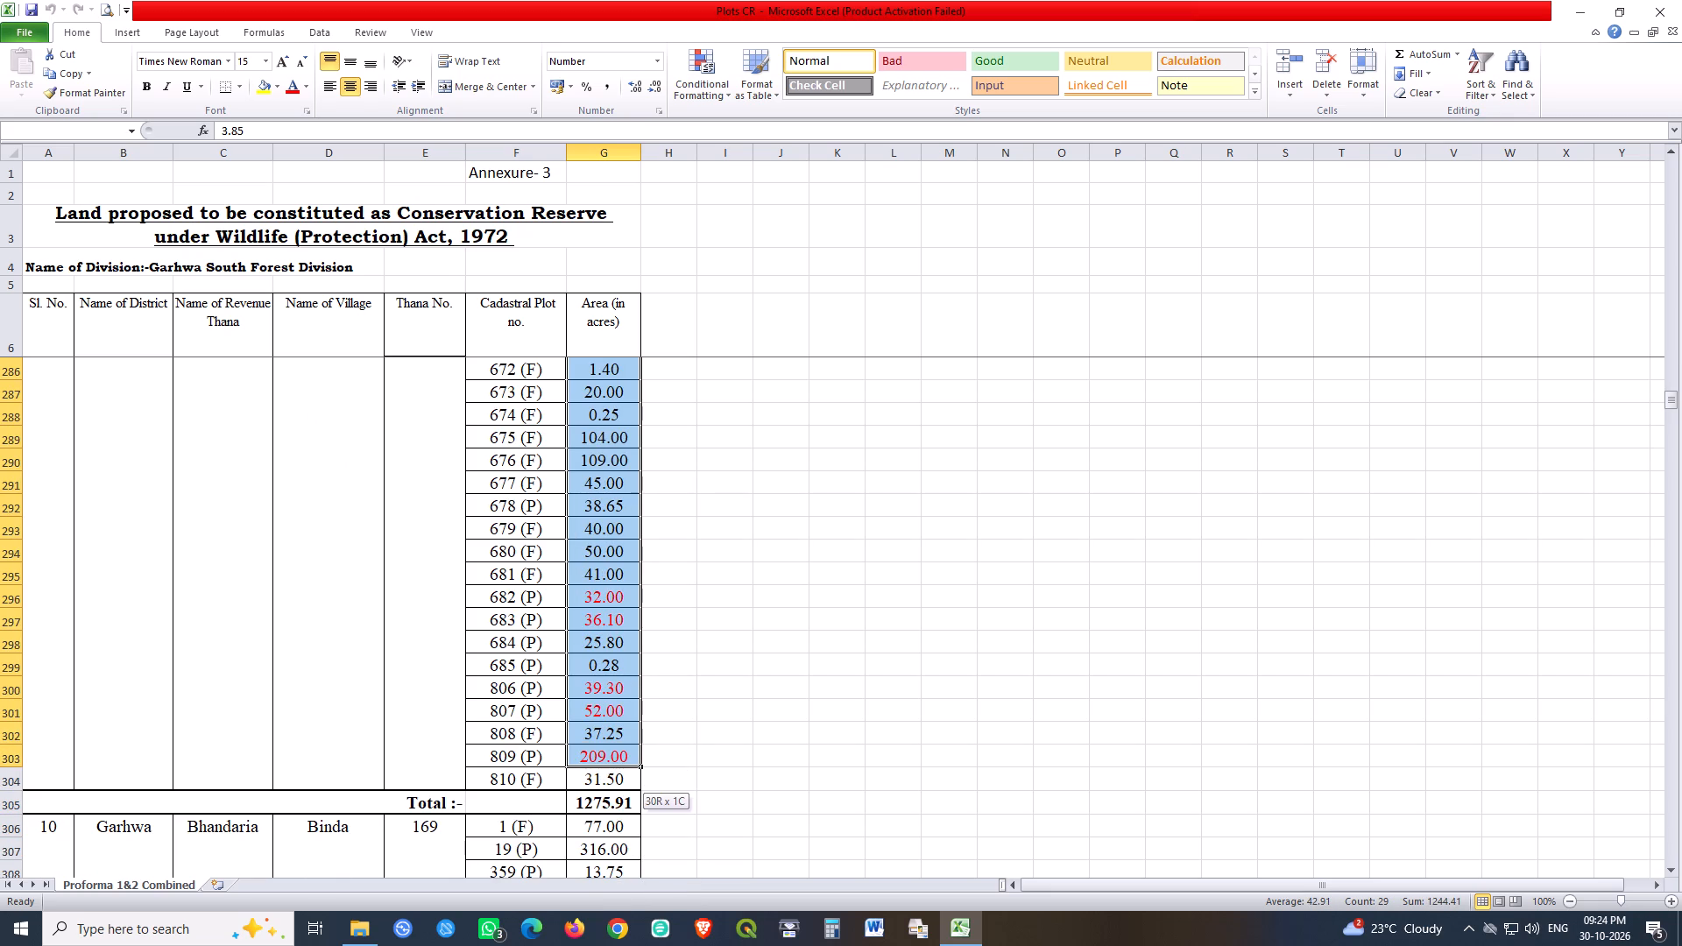
{"action": "left_click_drag", "start_coordinate": [604, 779], "coordinate": [605, 780]}
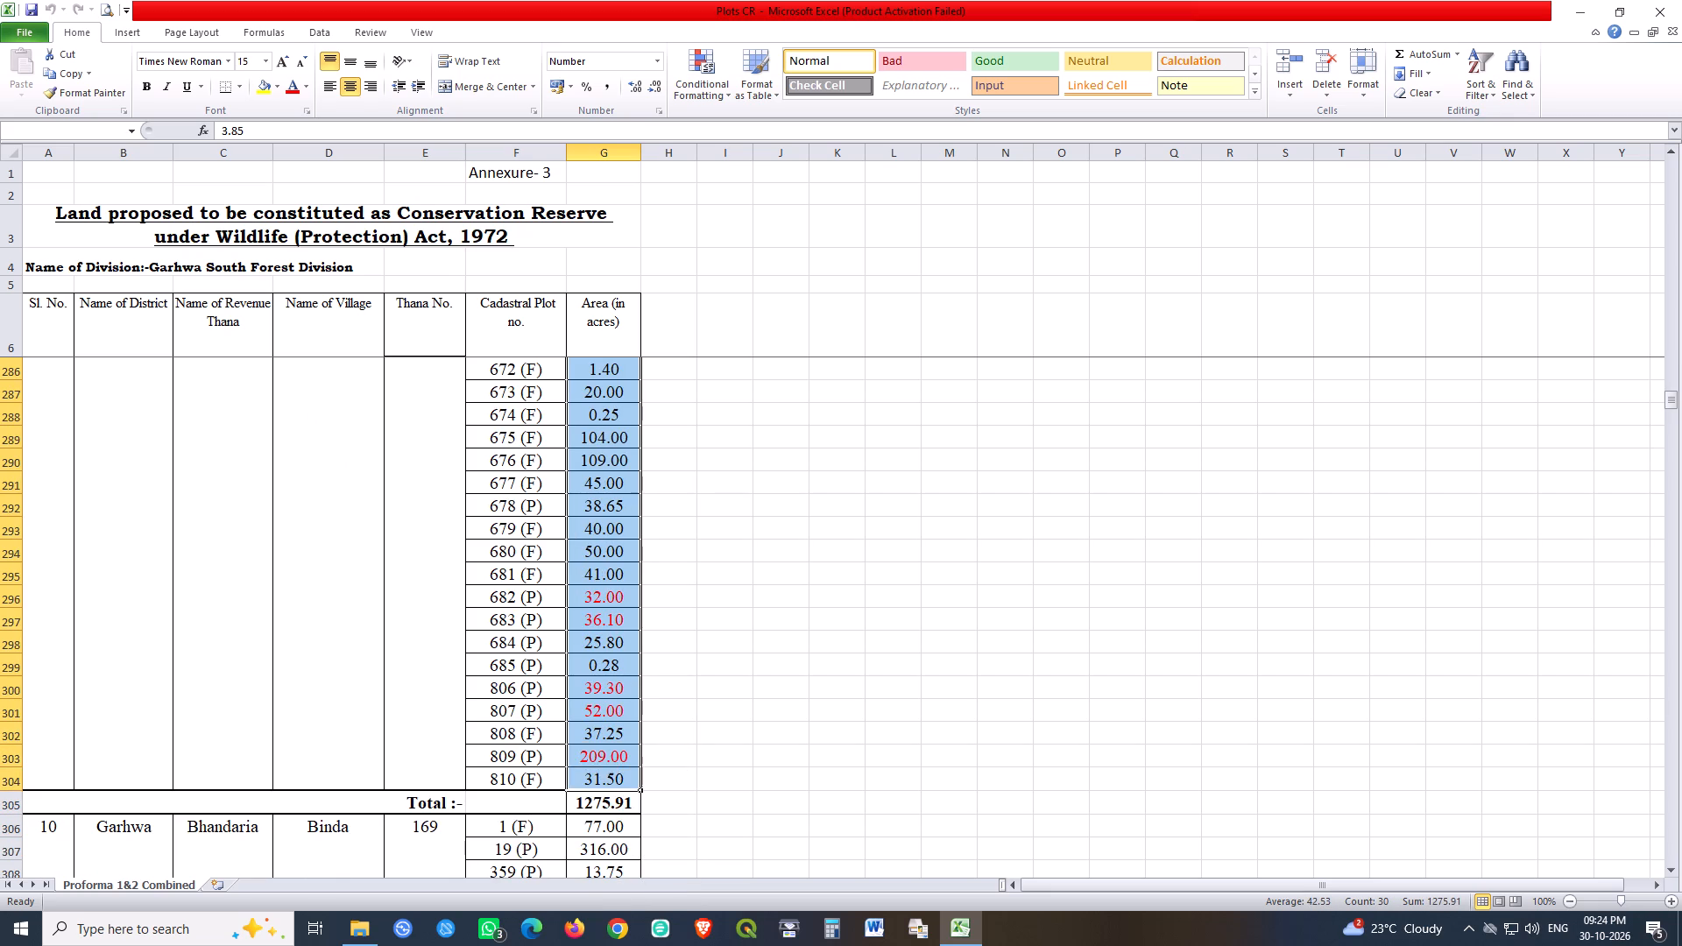
Select all plot areas of Binda village, G306 to G312, to check their sum against the village total.
{"action": "scroll", "coordinate": [662, 683], "scroll_direction": "down", "scroll_amount": 2}
{"action": "left_click_drag", "start_coordinate": [600, 691], "coordinate": [615, 814]}
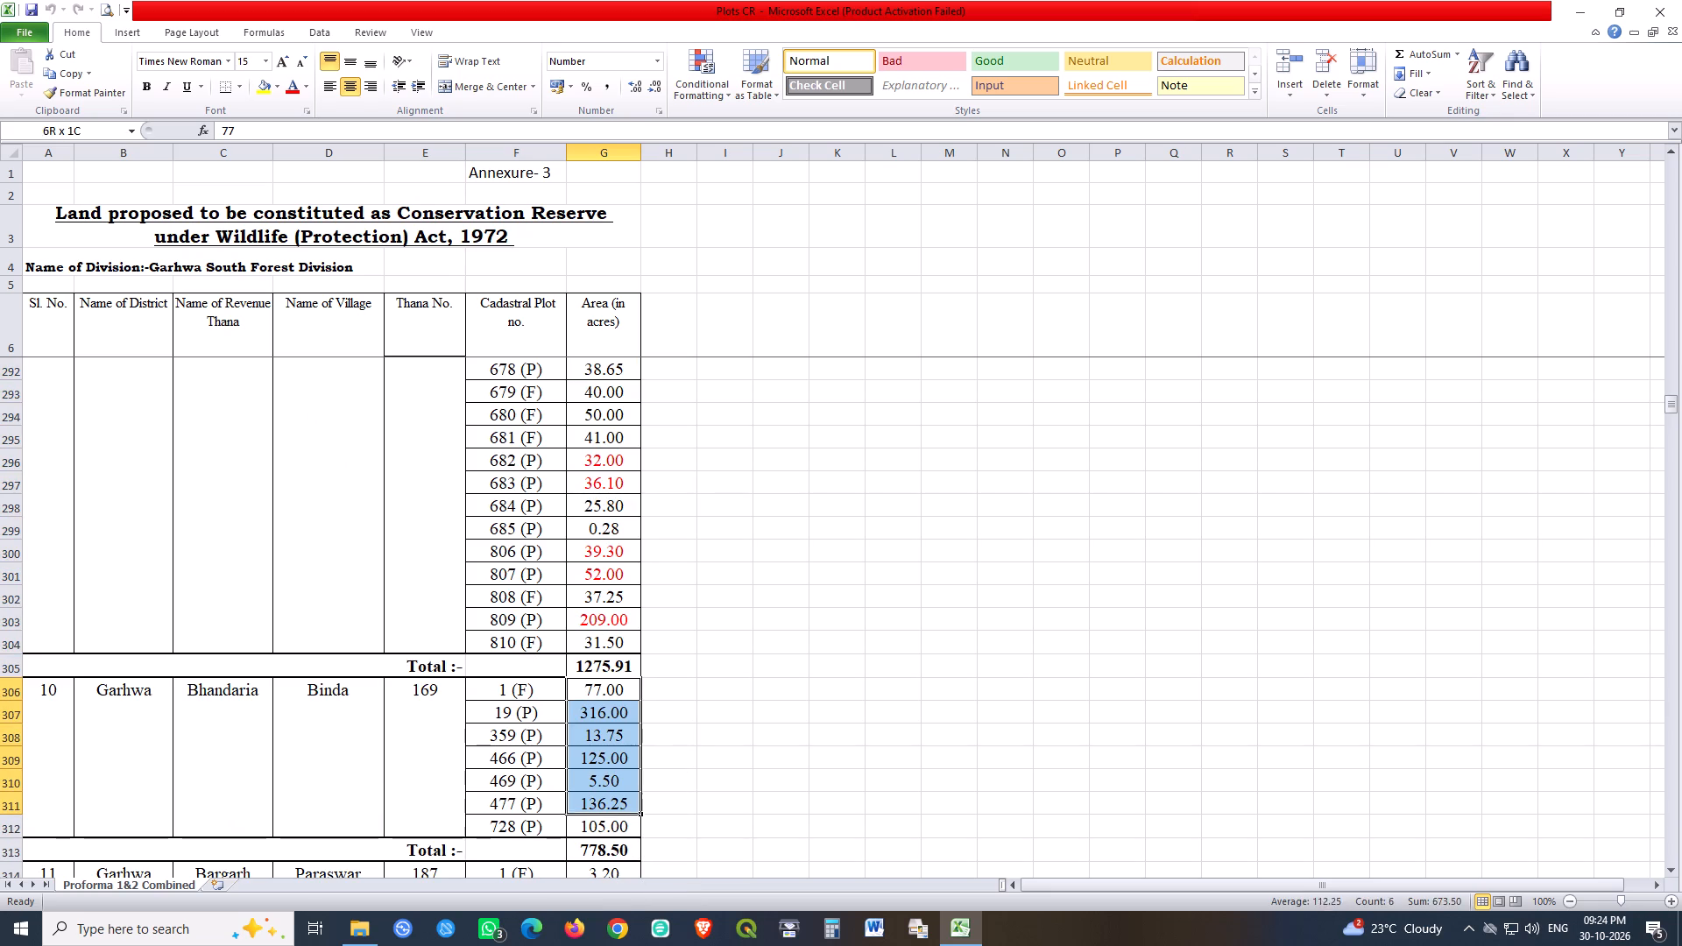
{"action": "left_click_drag", "start_coordinate": [615, 814], "coordinate": [618, 829]}
Select all plot areas of Paraswar village, G314 to G372, to check their sum against the village total.
{"action": "scroll", "coordinate": [619, 752], "scroll_direction": "down", "scroll_amount": 2}
{"action": "left_click", "coordinate": [608, 738]}
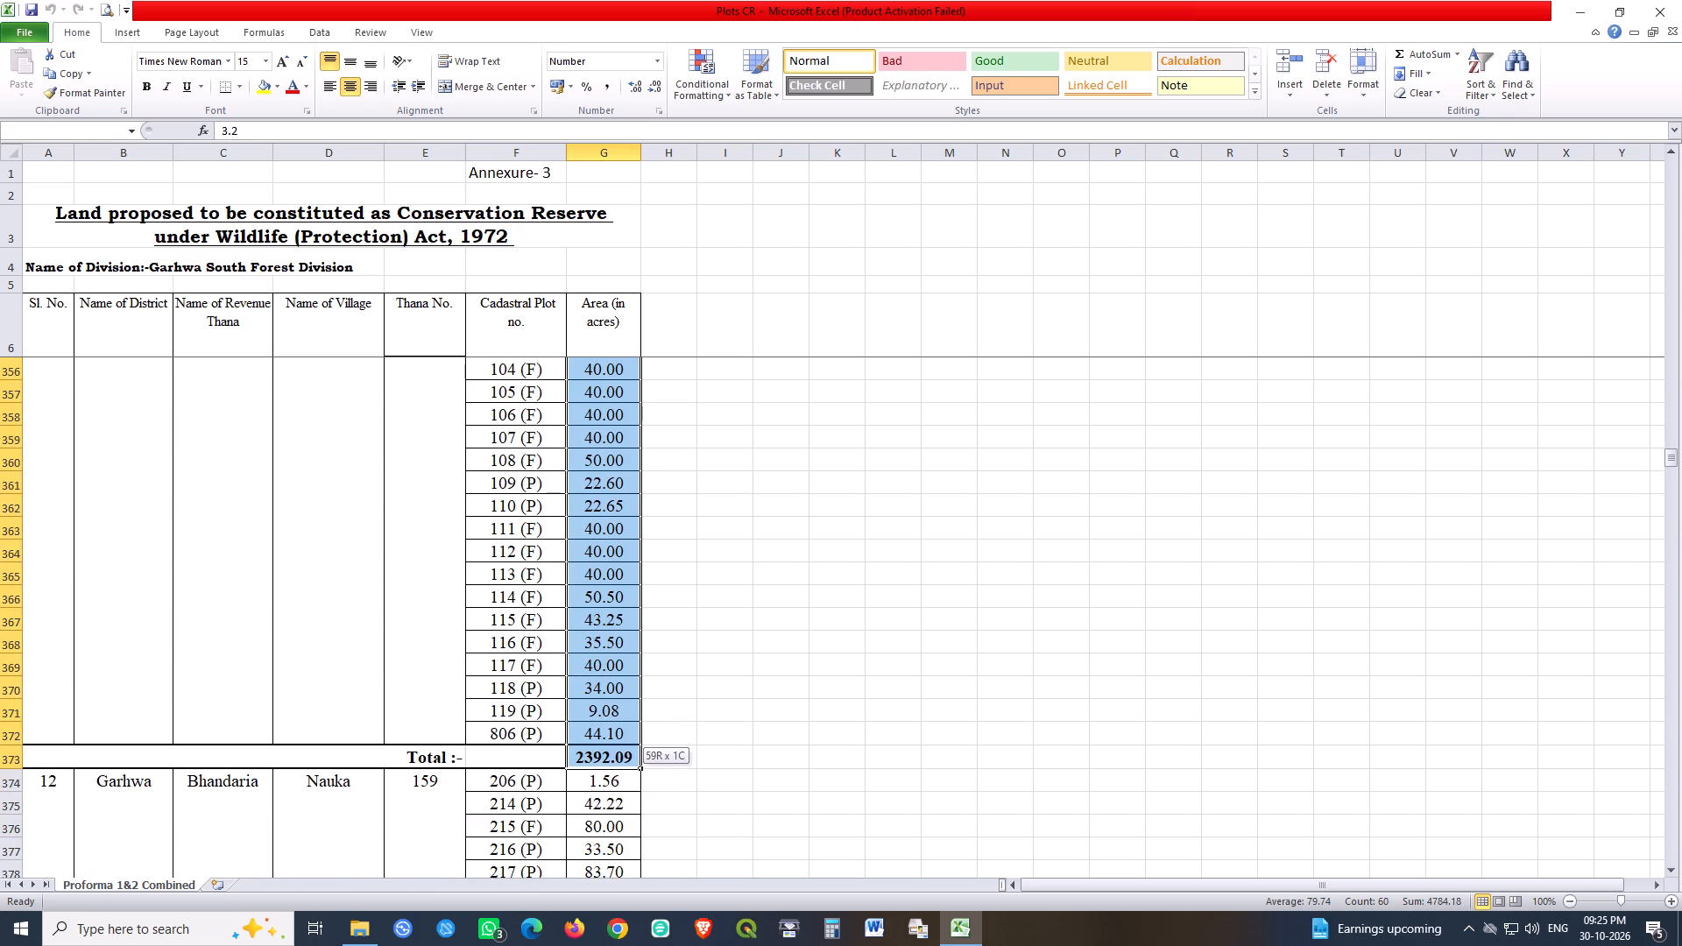
Select all plot areas of Nauka village, G374 to G420, to check their sum against the village total.
{"action": "scroll", "coordinate": [621, 664], "scroll_direction": "down", "scroll_amount": 2}
{"action": "left_click_drag", "start_coordinate": [593, 640], "coordinate": [595, 880]}
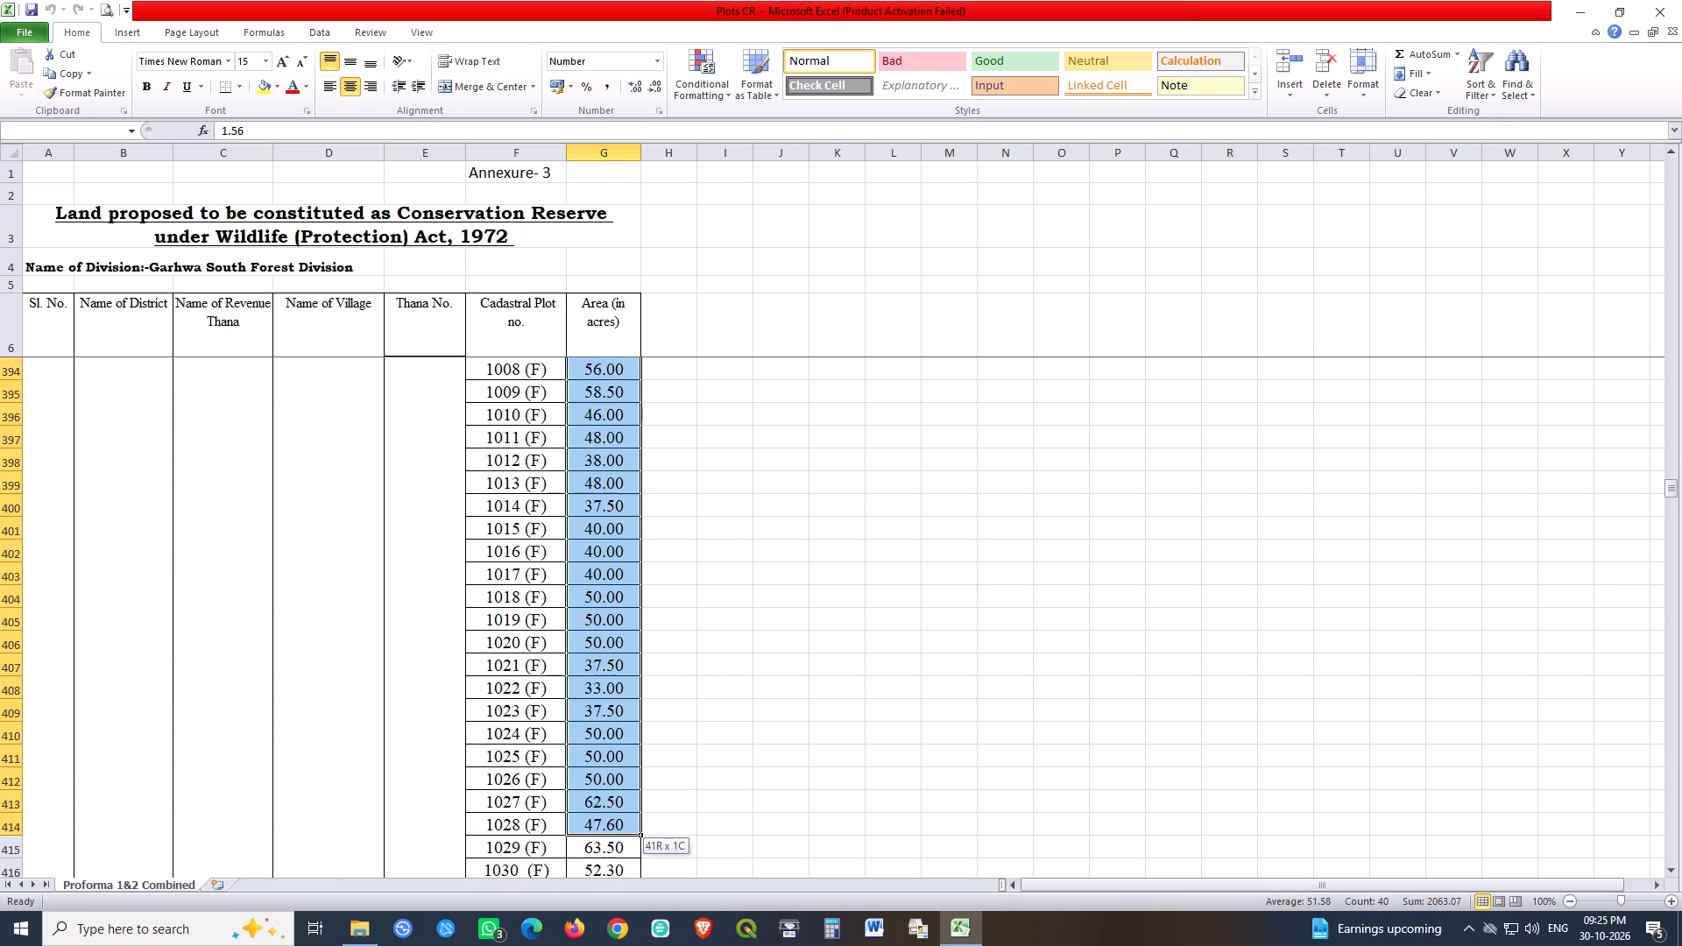
{"action": "left_click_drag", "start_coordinate": [595, 880], "coordinate": [595, 808]}
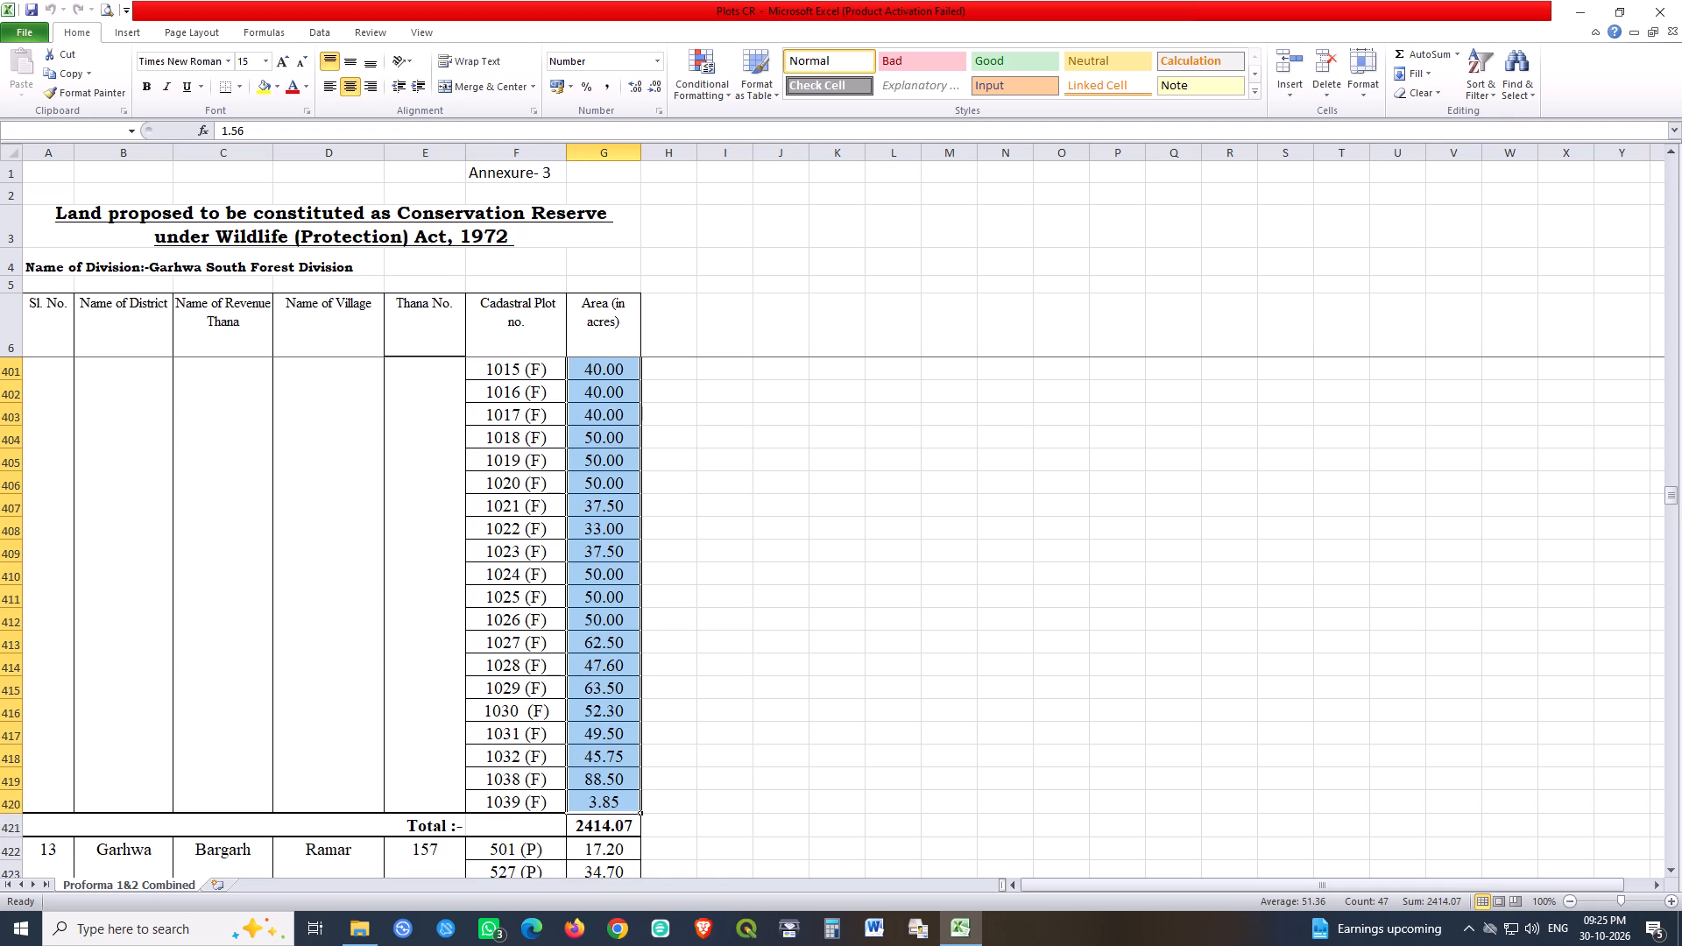
Select all plot areas of Ramar village, G422 to G471, to check their sum against the village total.
{"action": "scroll", "coordinate": [685, 744], "scroll_direction": "down", "scroll_amount": 1}
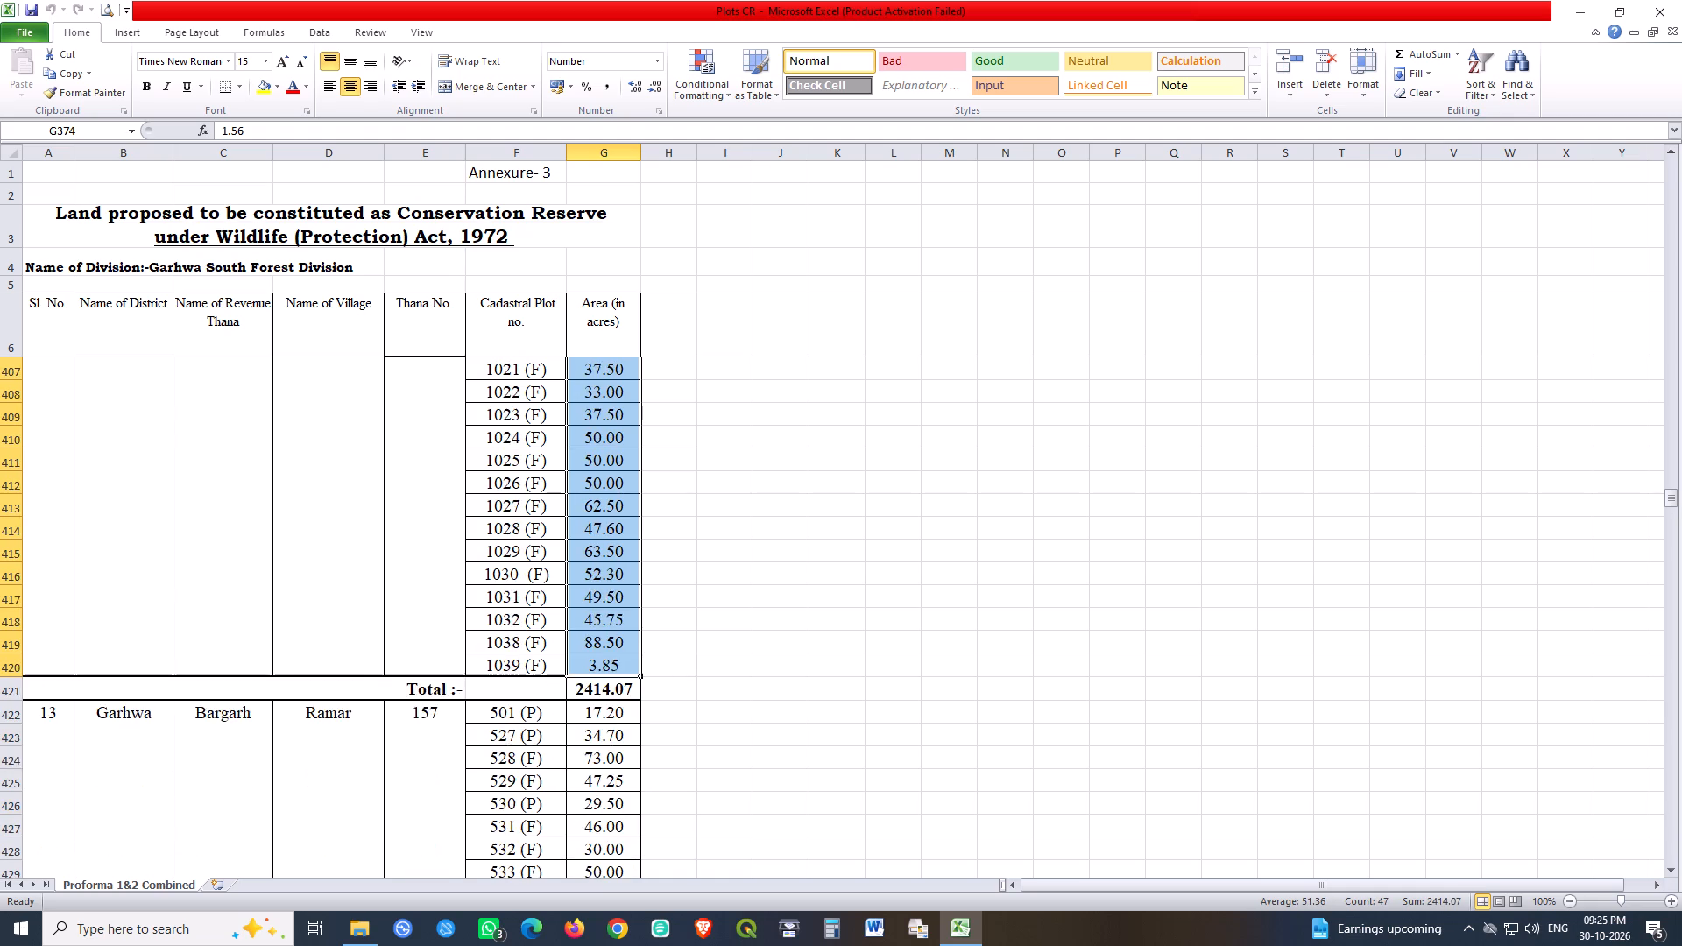
{"action": "scroll", "coordinate": [684, 743], "scroll_direction": "down", "scroll_amount": 2}
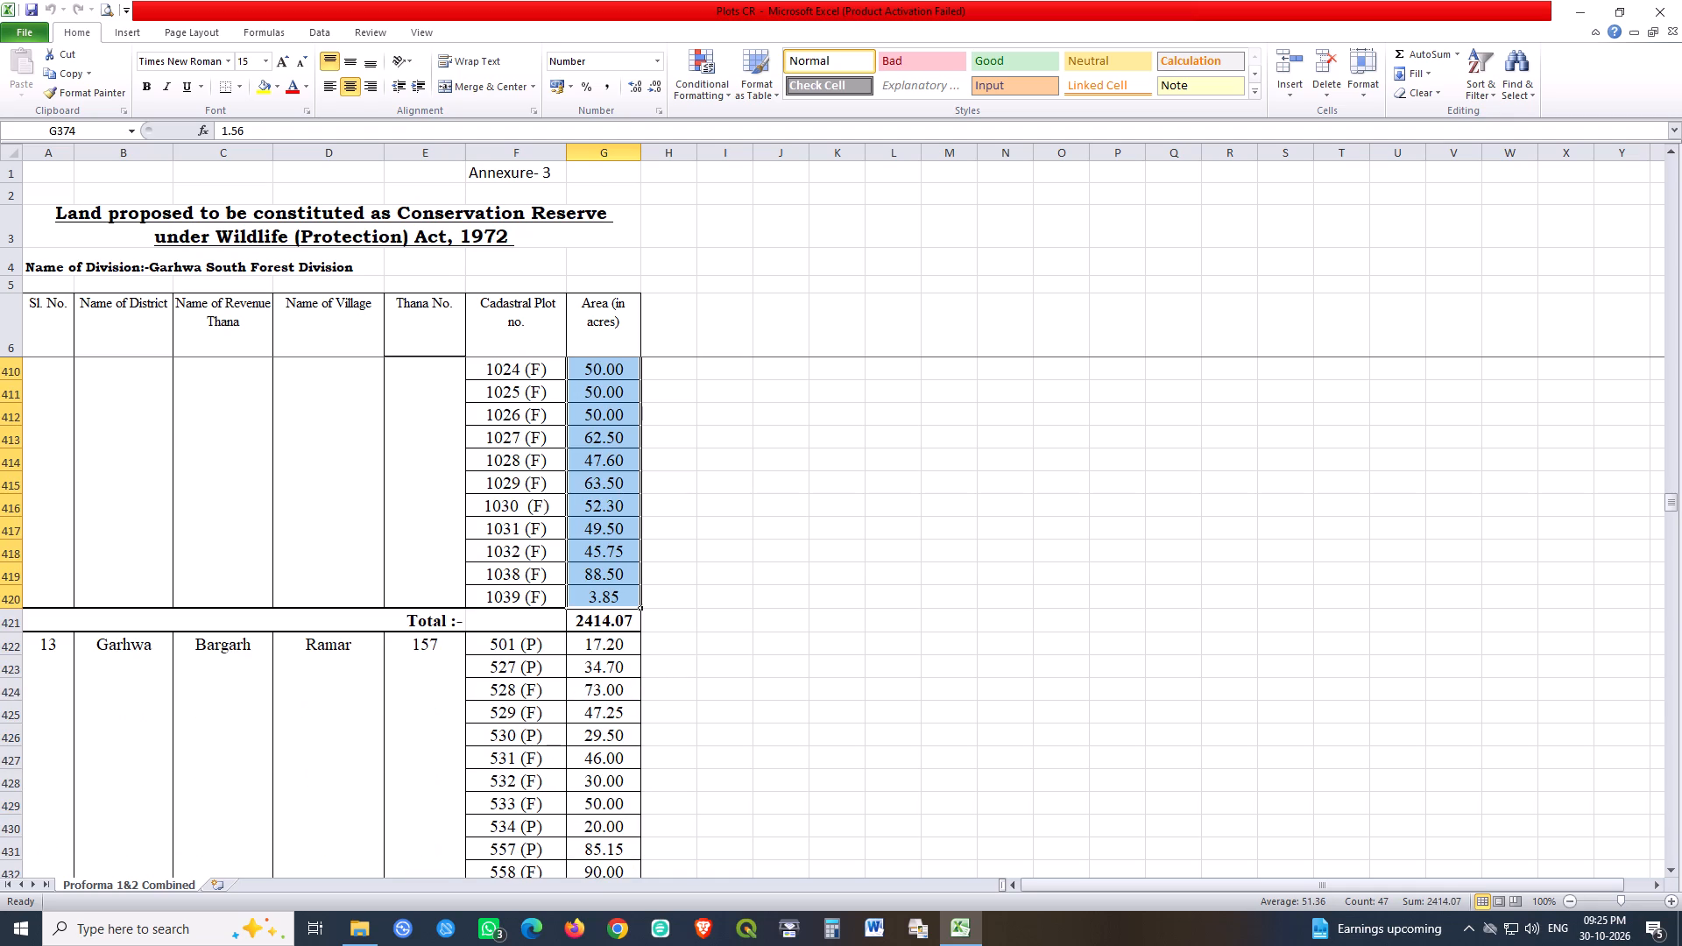
{"action": "left_click_drag", "start_coordinate": [604, 649], "coordinate": [608, 902]}
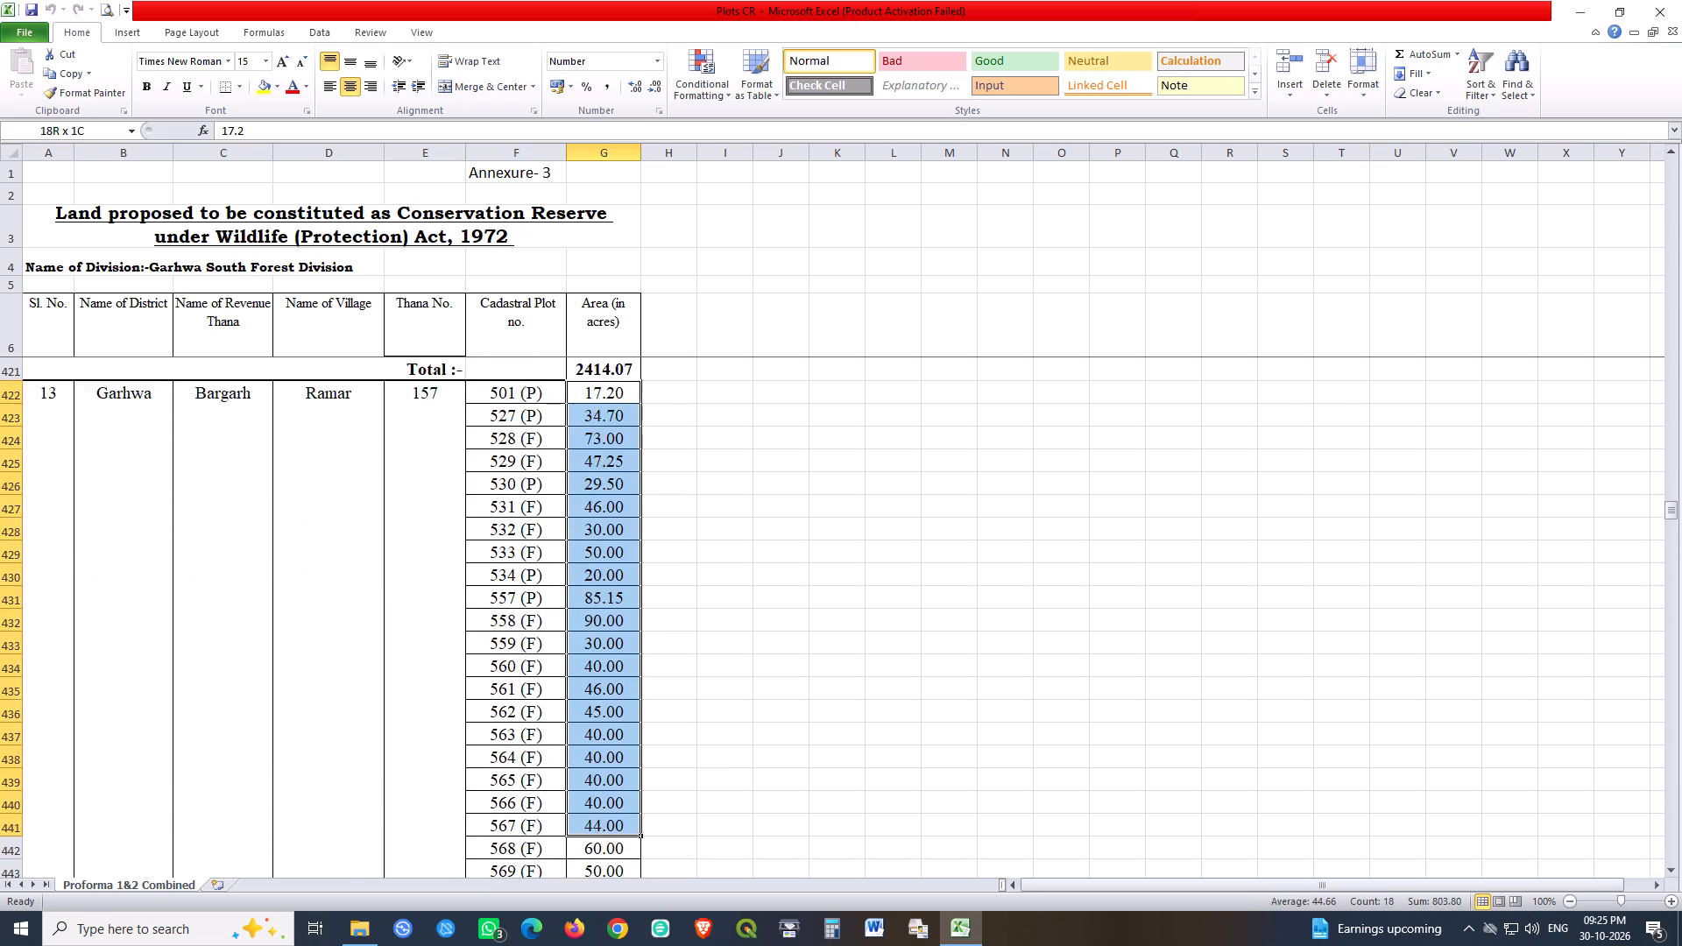
{"action": "left_click_drag", "start_coordinate": [608, 902], "coordinate": [610, 897]}
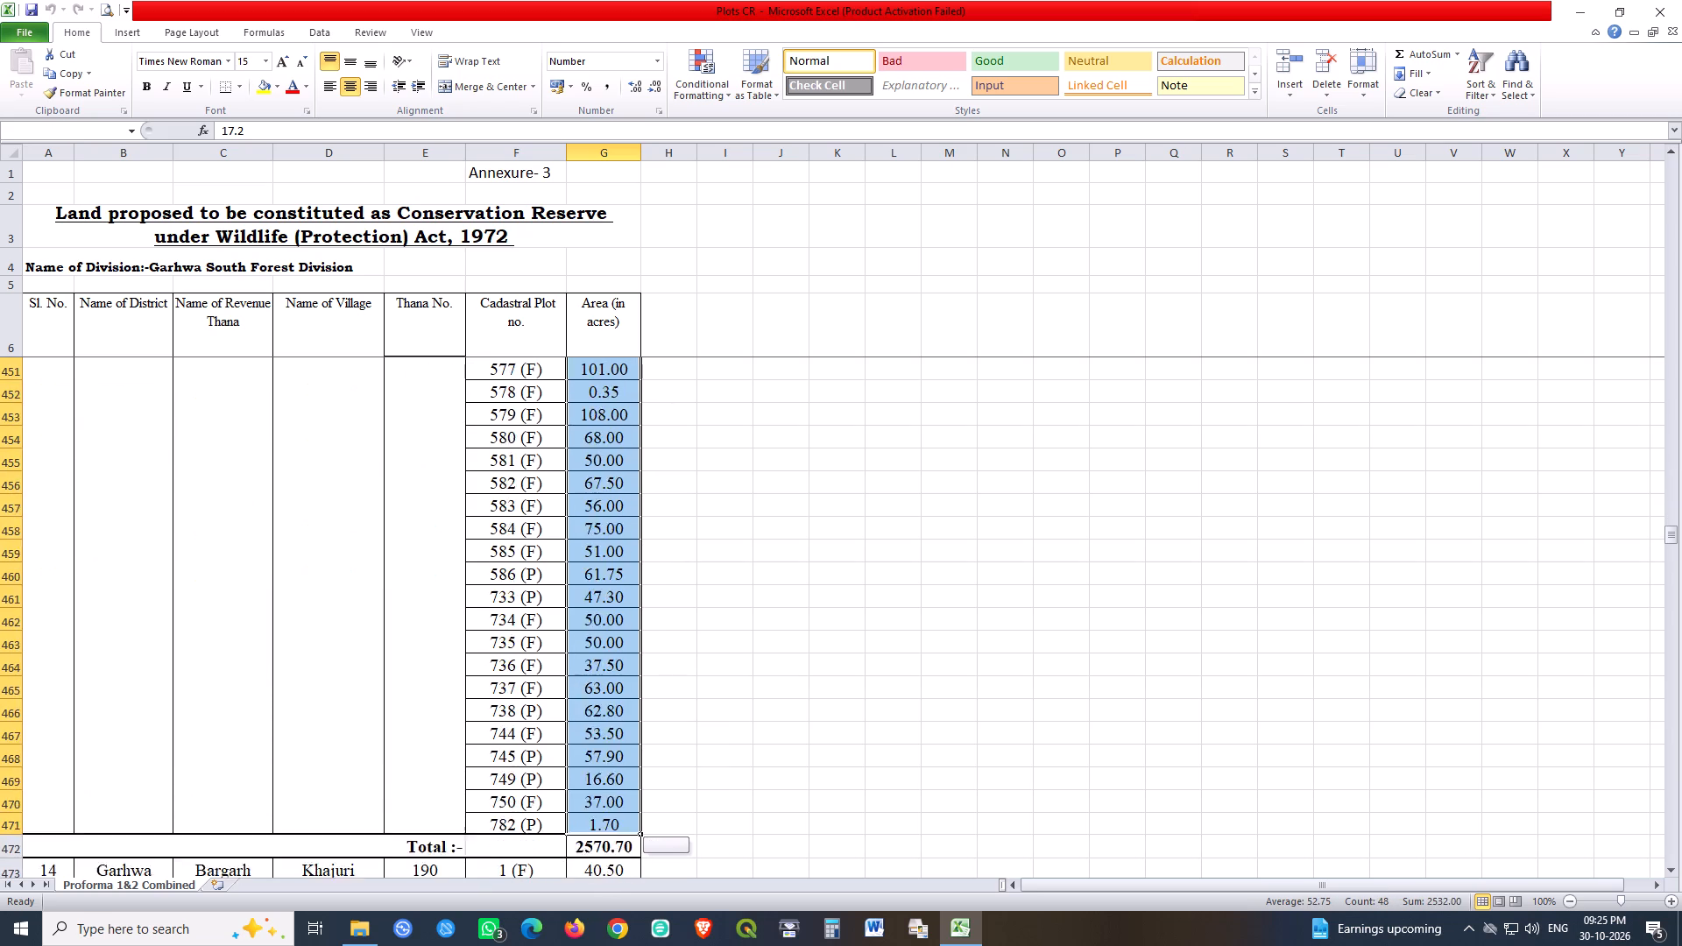
{"action": "left_click_drag", "start_coordinate": [610, 897], "coordinate": [595, 724]}
Select all plot areas of Khajuri village, G473 to G498, to check their sum against the village total.
{"action": "left_click_drag", "start_coordinate": [609, 780], "coordinate": [612, 929]}
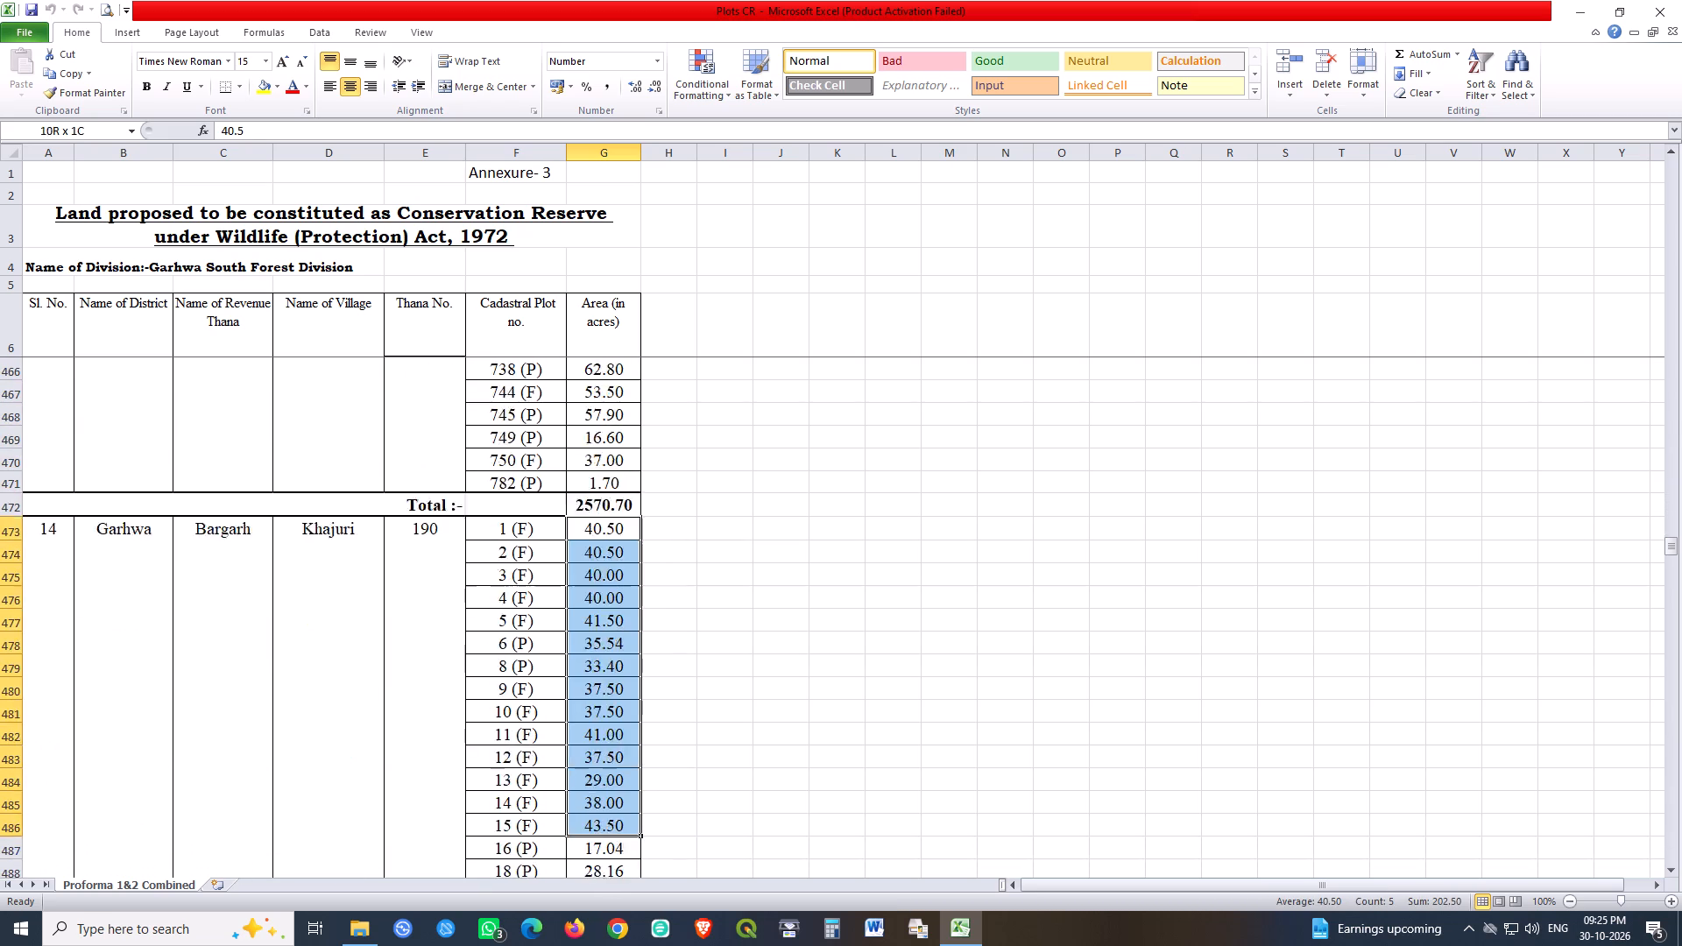
{"action": "left_click_drag", "start_coordinate": [612, 929], "coordinate": [604, 613]}
Select all plot areas of Rodo village, G500 to G596, to check their sum against the village total.
{"action": "scroll", "coordinate": [613, 603], "scroll_direction": "down", "scroll_amount": 1}
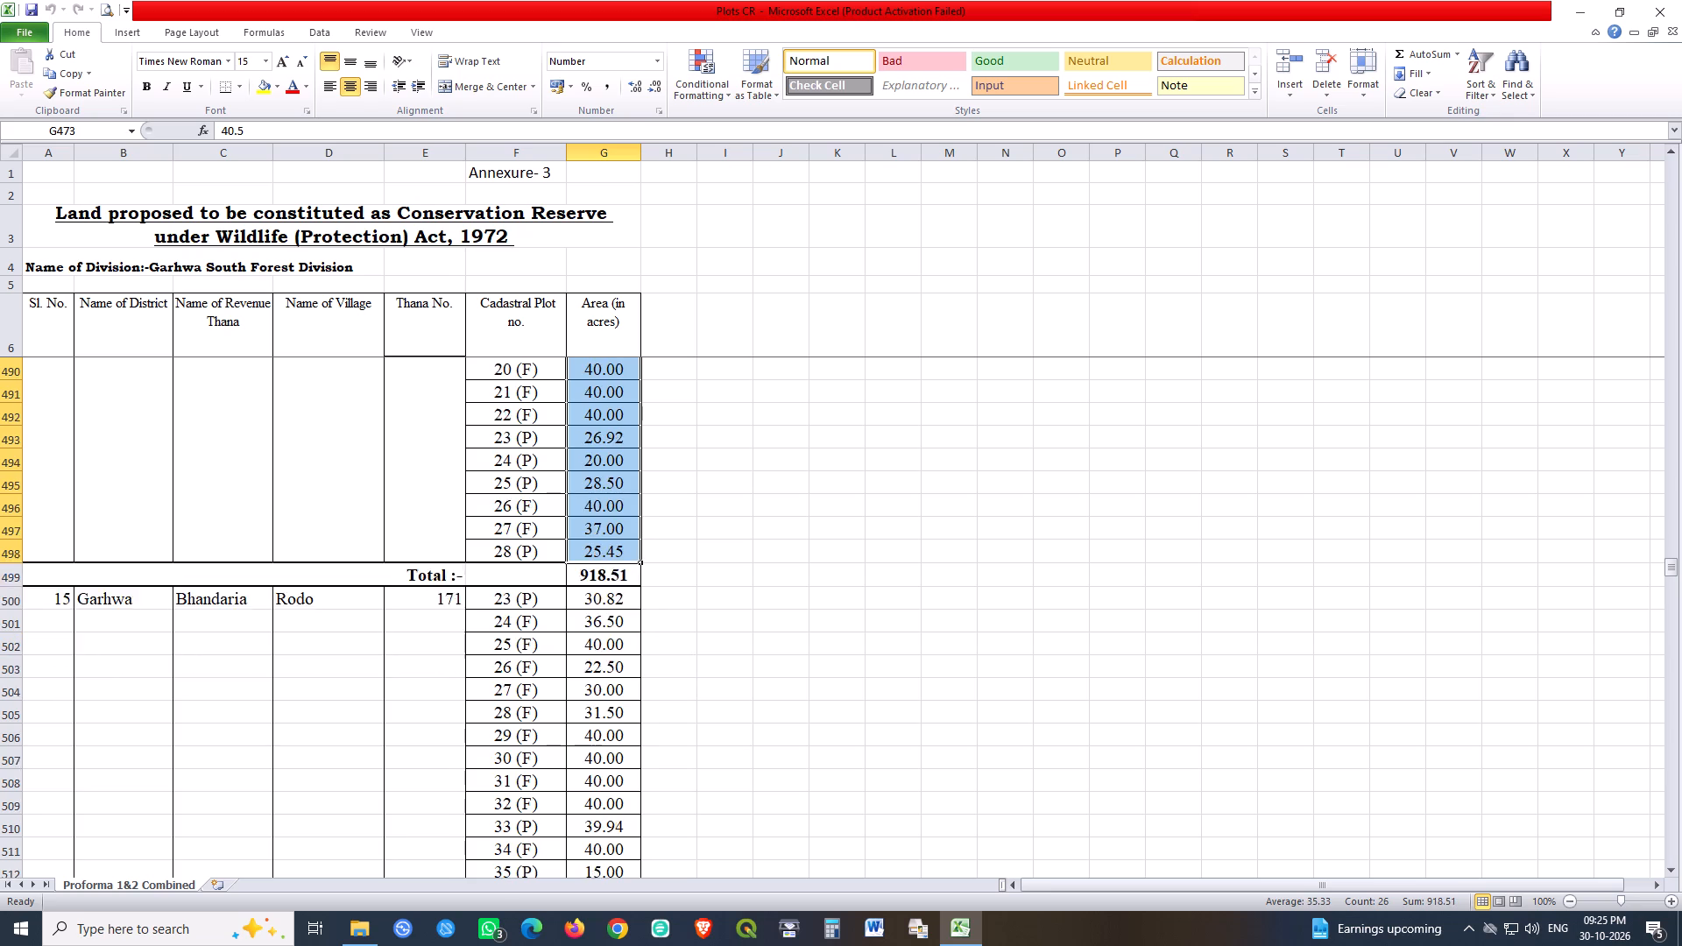
{"action": "scroll", "coordinate": [613, 603], "scroll_direction": "down", "scroll_amount": 1}
{"action": "left_click_drag", "start_coordinate": [600, 533], "coordinate": [590, 885]}
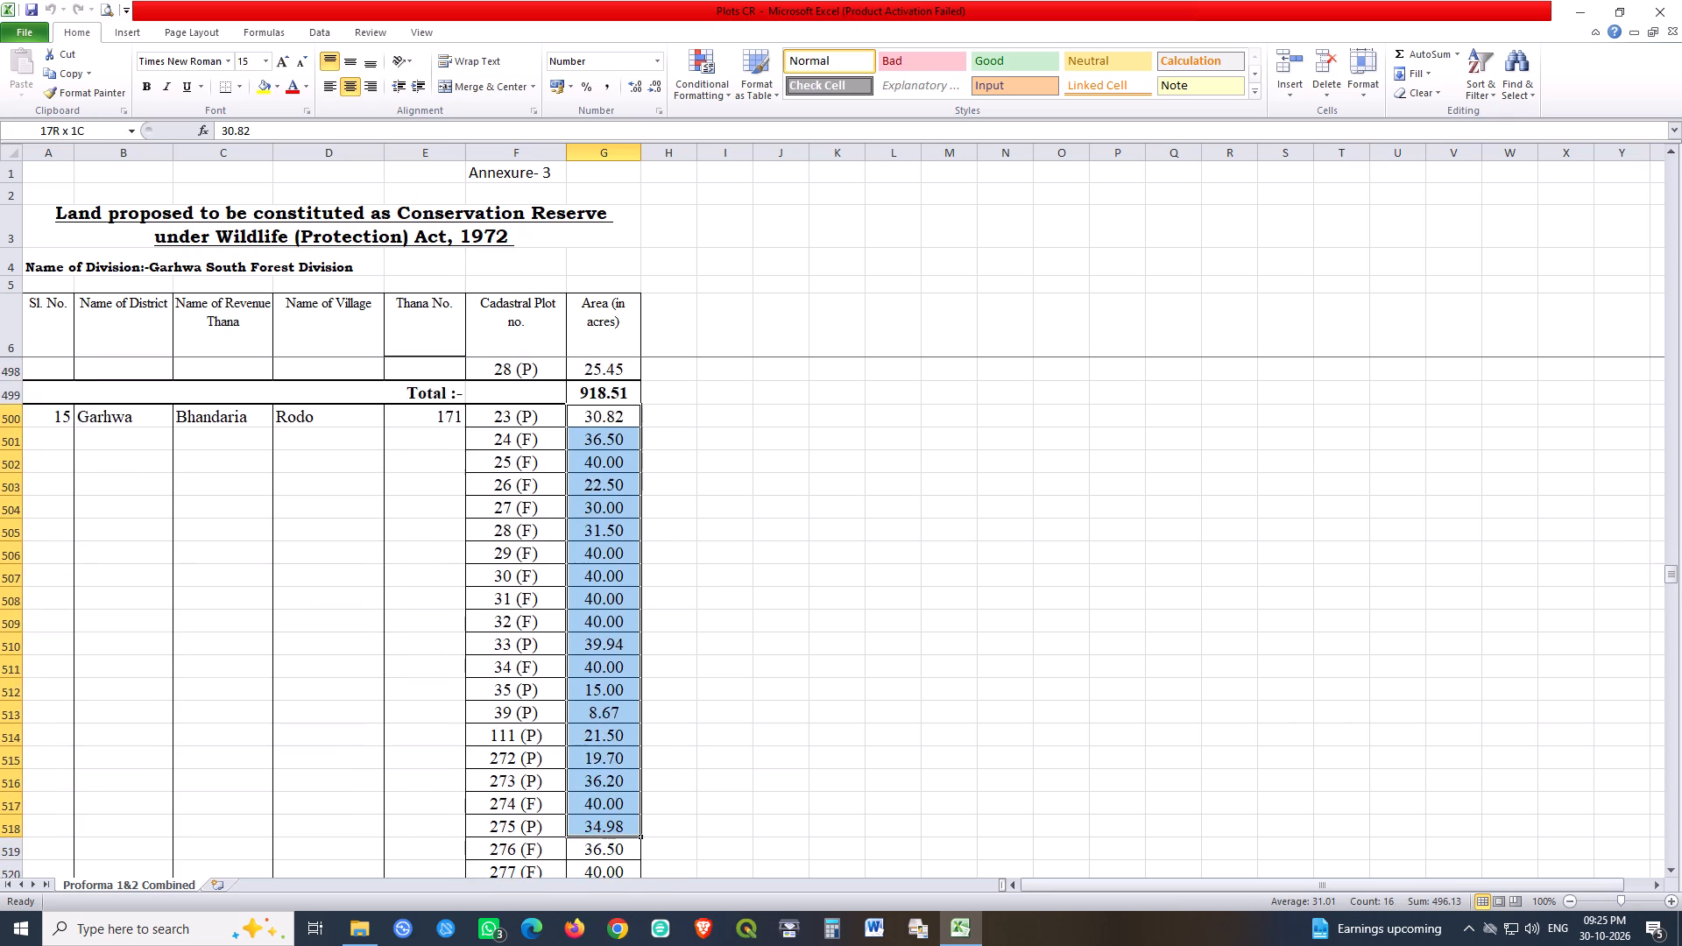
{"action": "left_click_drag", "start_coordinate": [590, 885], "coordinate": [595, 886]}
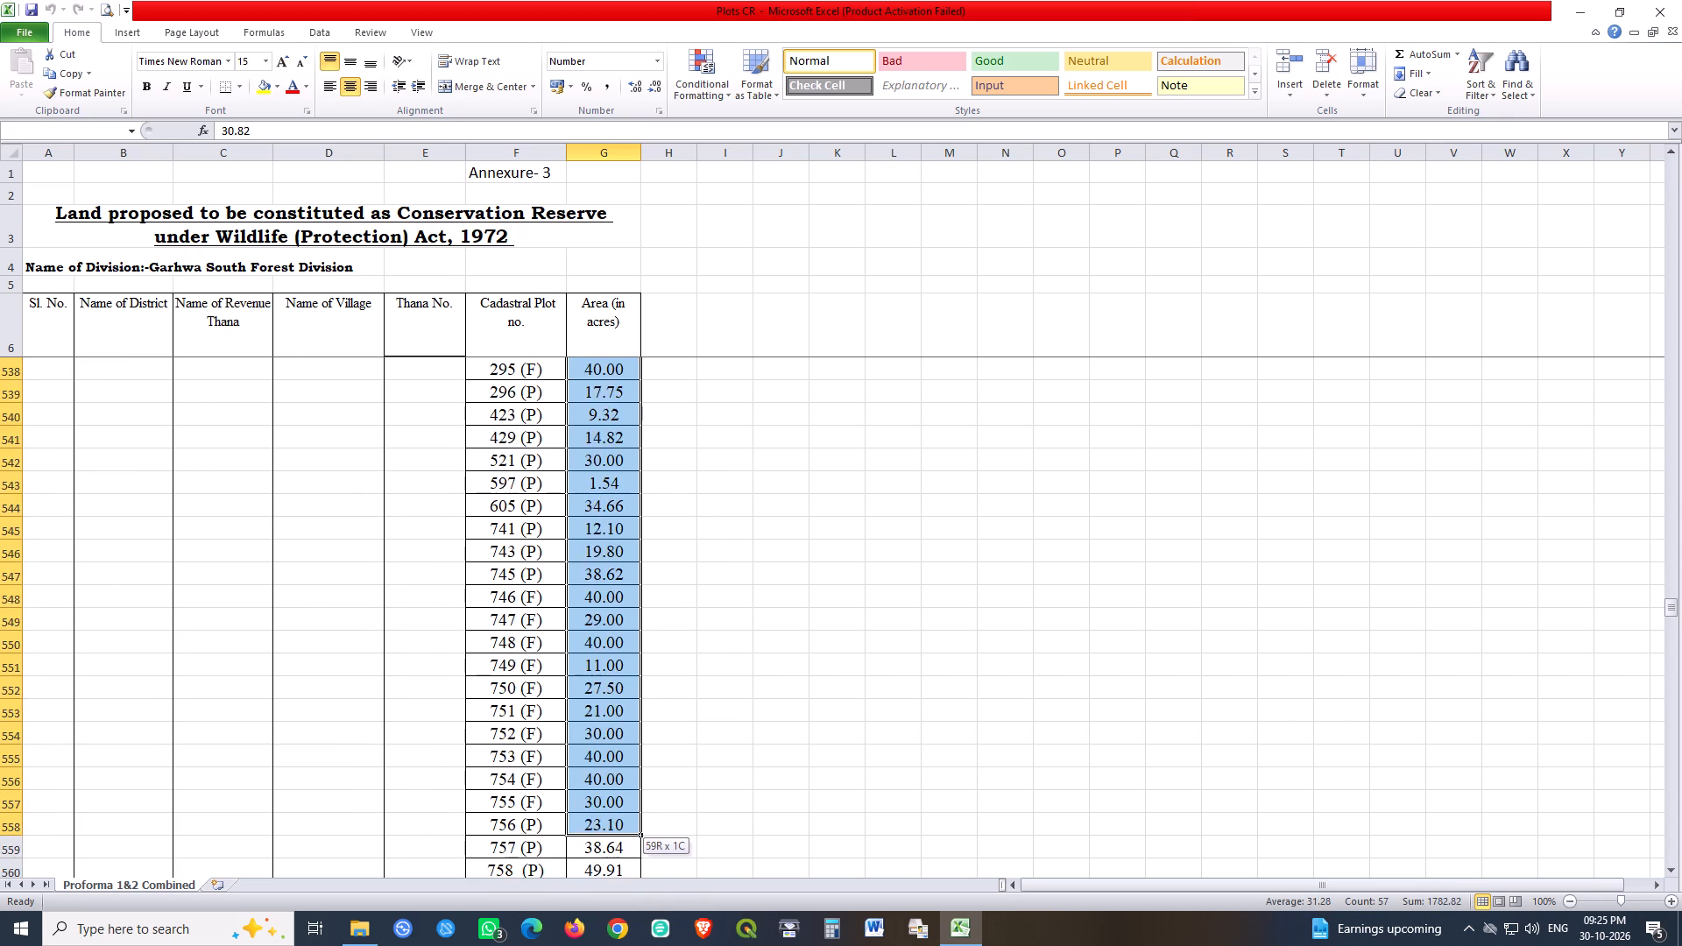
{"action": "left_click_drag", "start_coordinate": [595, 886], "coordinate": [593, 900]}
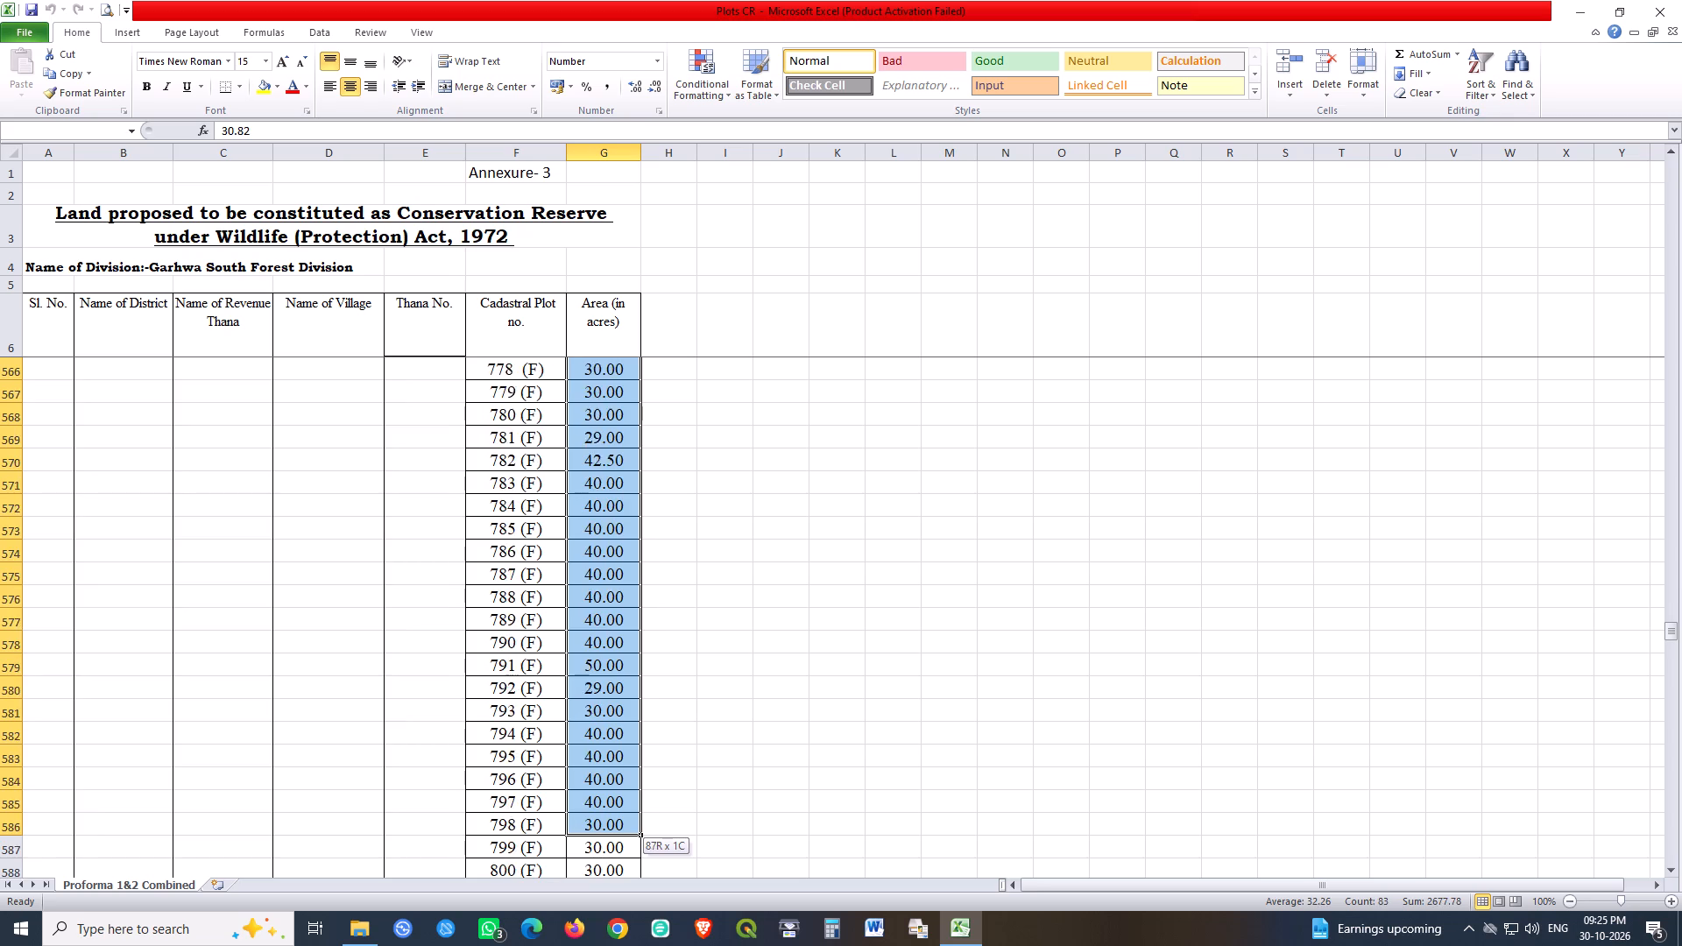
{"action": "left_click_drag", "start_coordinate": [593, 900], "coordinate": [585, 735]}
Select all plot areas of Tewali village, G598 to G630, to check their sum against the village total.
{"action": "left_click_drag", "start_coordinate": [588, 786], "coordinate": [599, 927]}
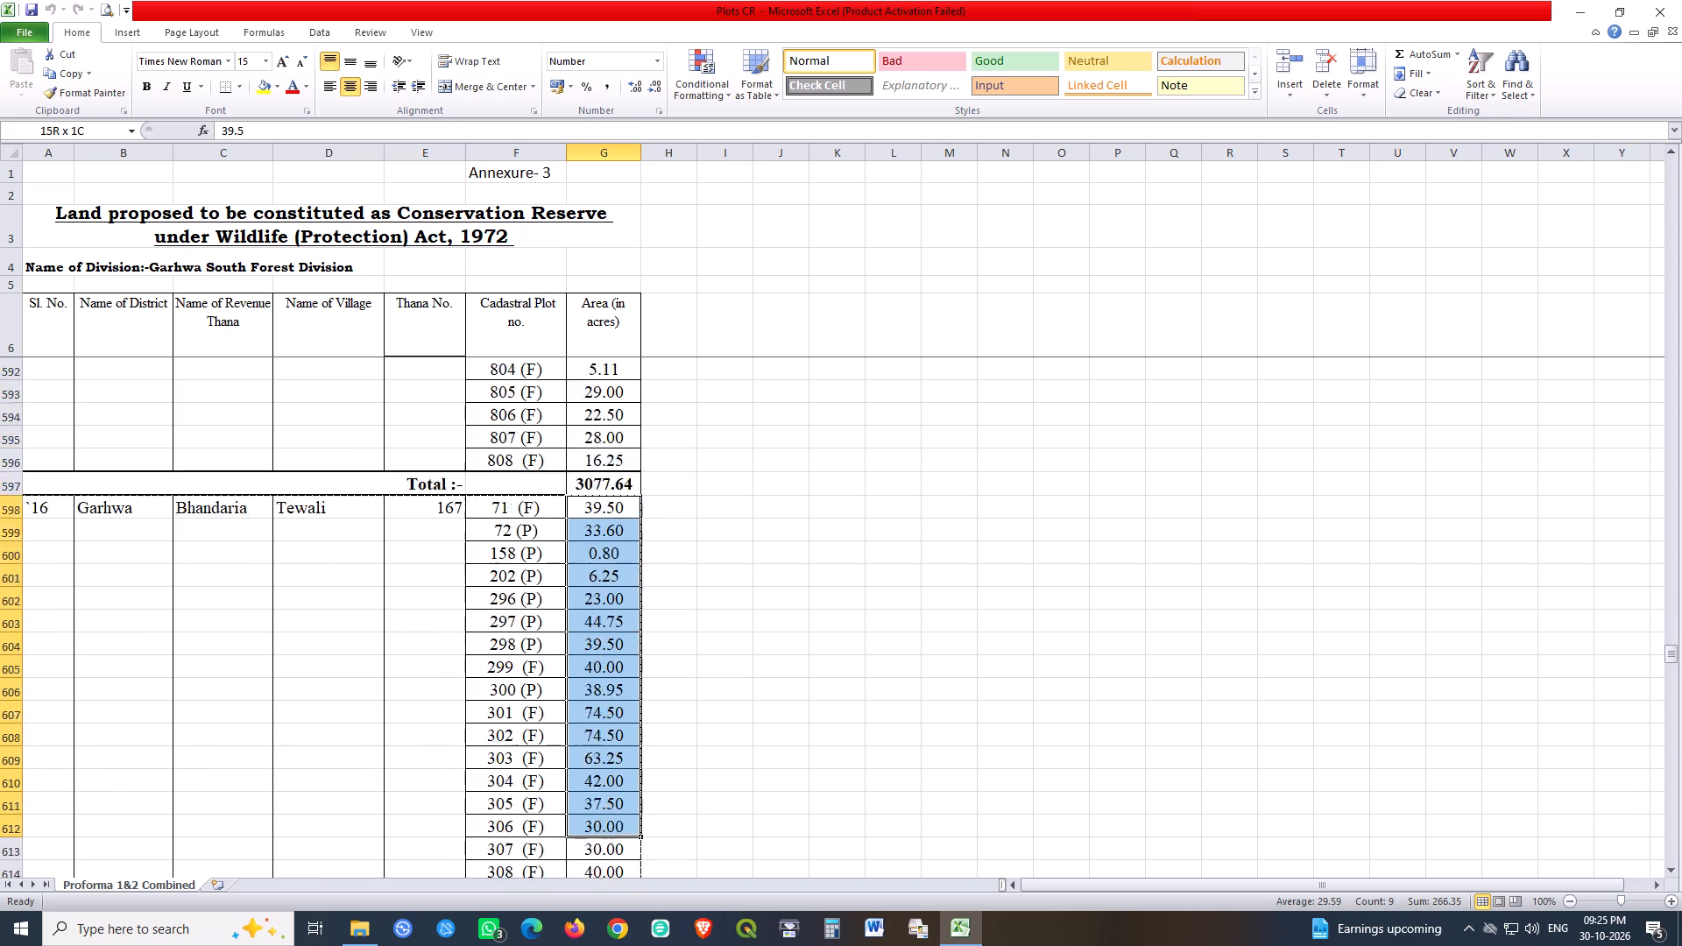
{"action": "left_click_drag", "start_coordinate": [599, 927], "coordinate": [599, 698]}
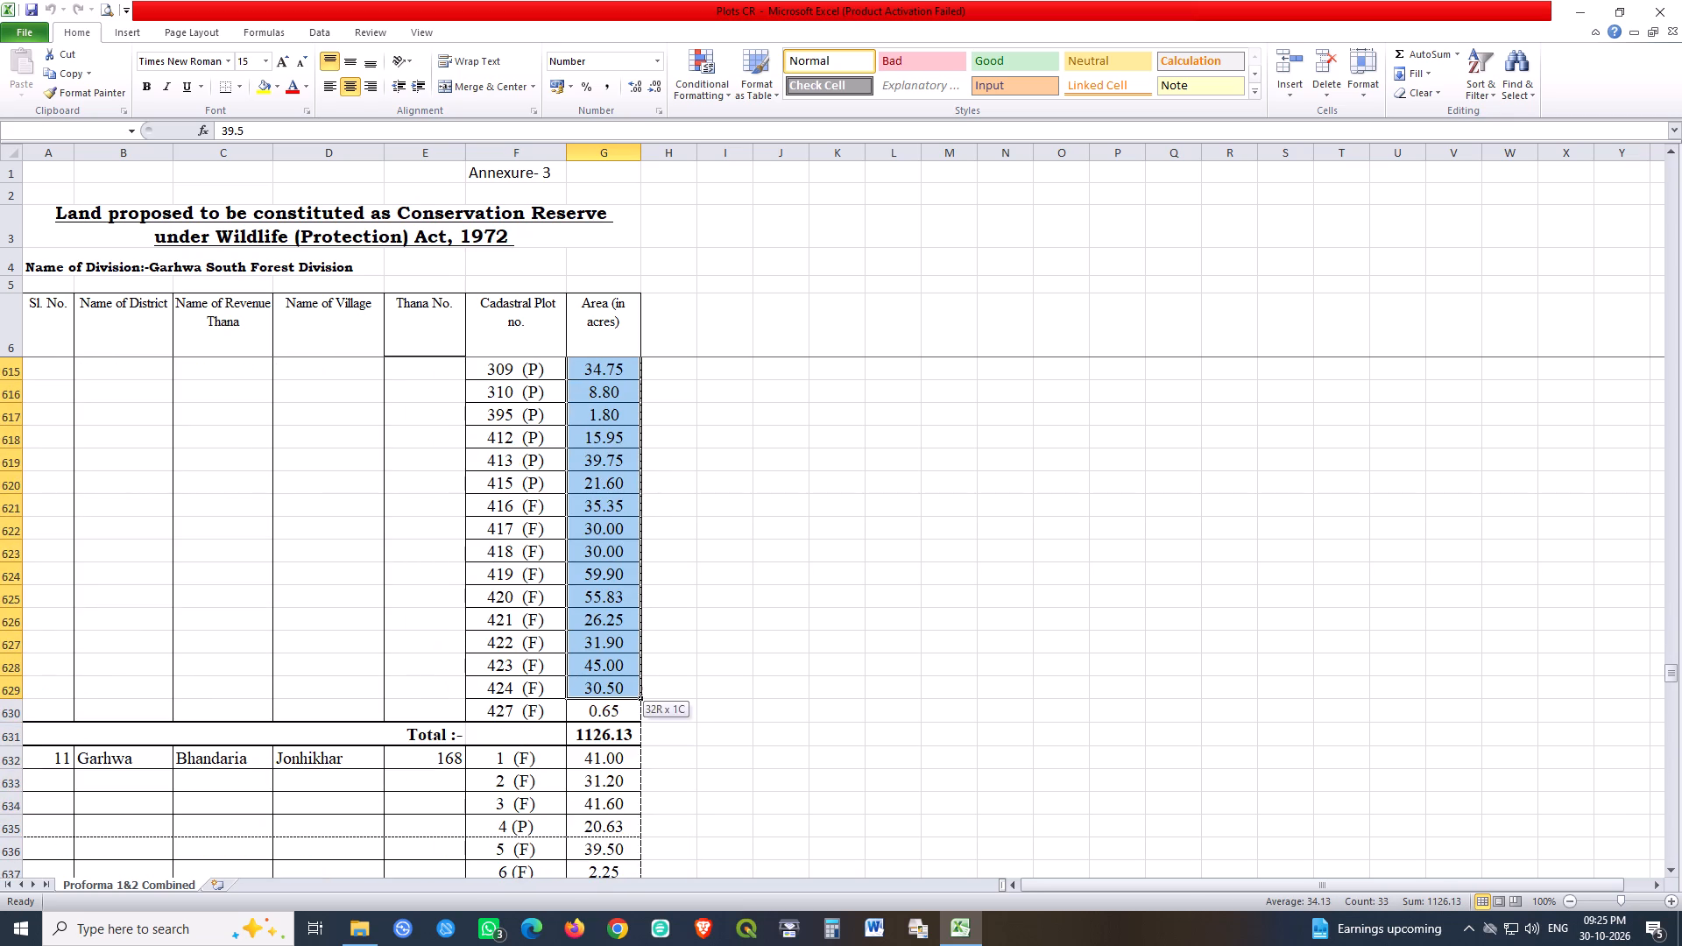
{"action": "left_click_drag", "start_coordinate": [599, 698], "coordinate": [602, 715]}
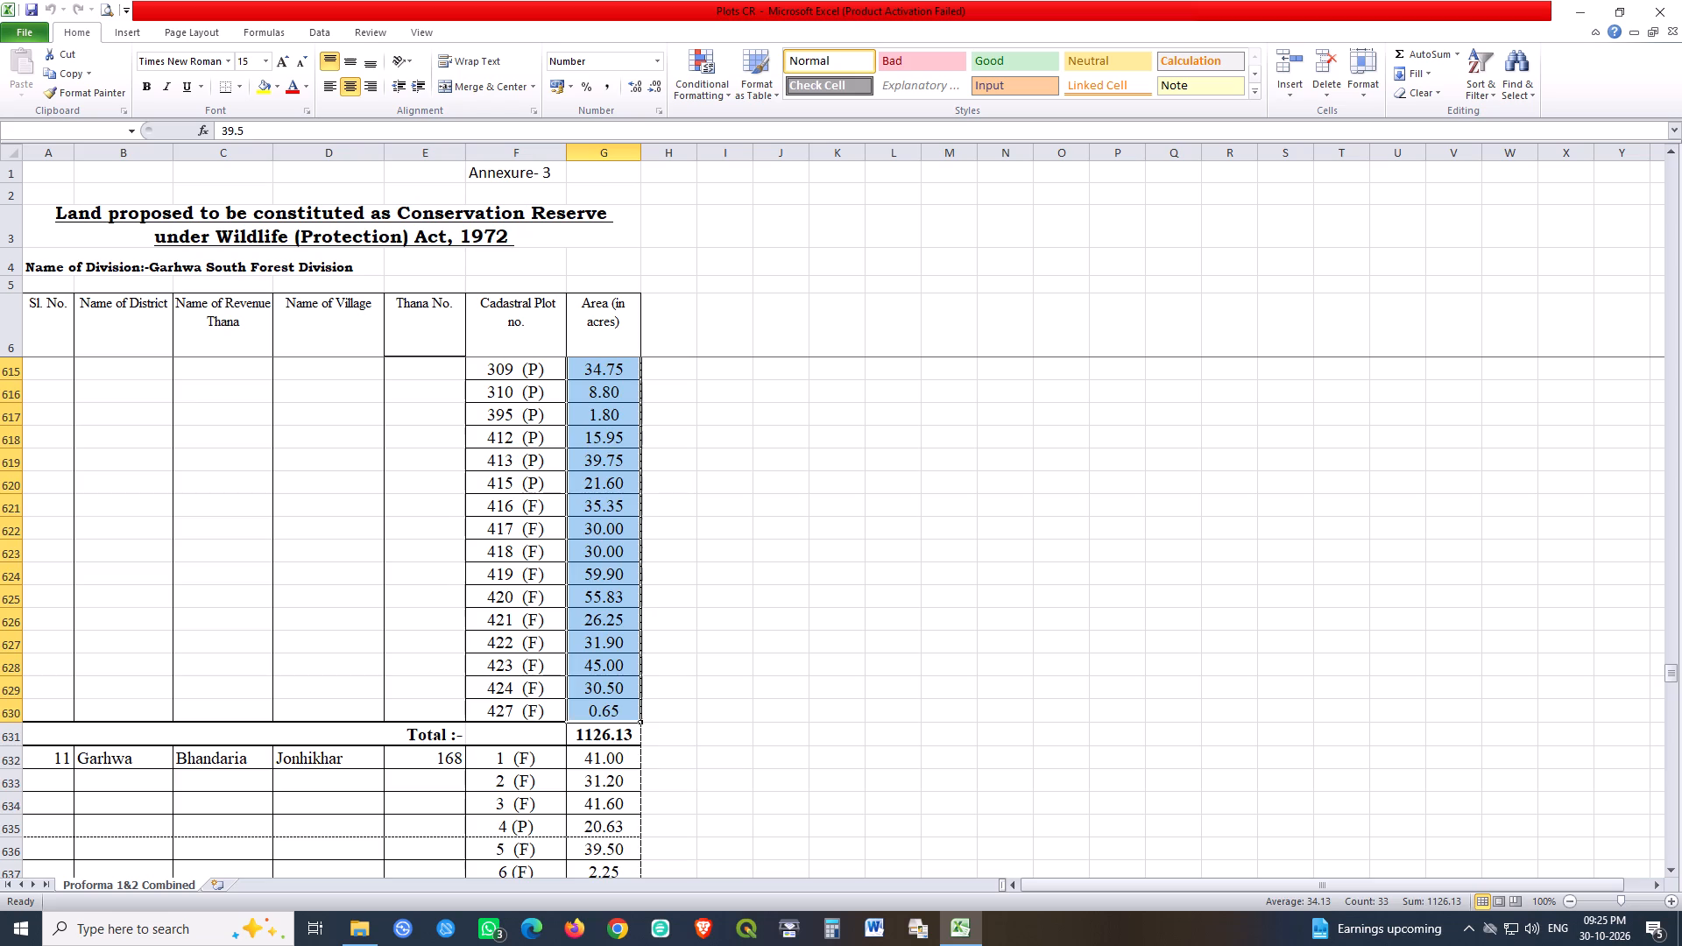
Select all plot areas of Jonhikhar village, G632 to G655, to check their sum against the village total.
{"action": "left_click_drag", "start_coordinate": [600, 757], "coordinate": [599, 599]}
Select all plot areas of Bijka village, G657 to G739, to check their sum against the village total.
{"action": "left_click_drag", "start_coordinate": [608, 647], "coordinate": [610, 798]}
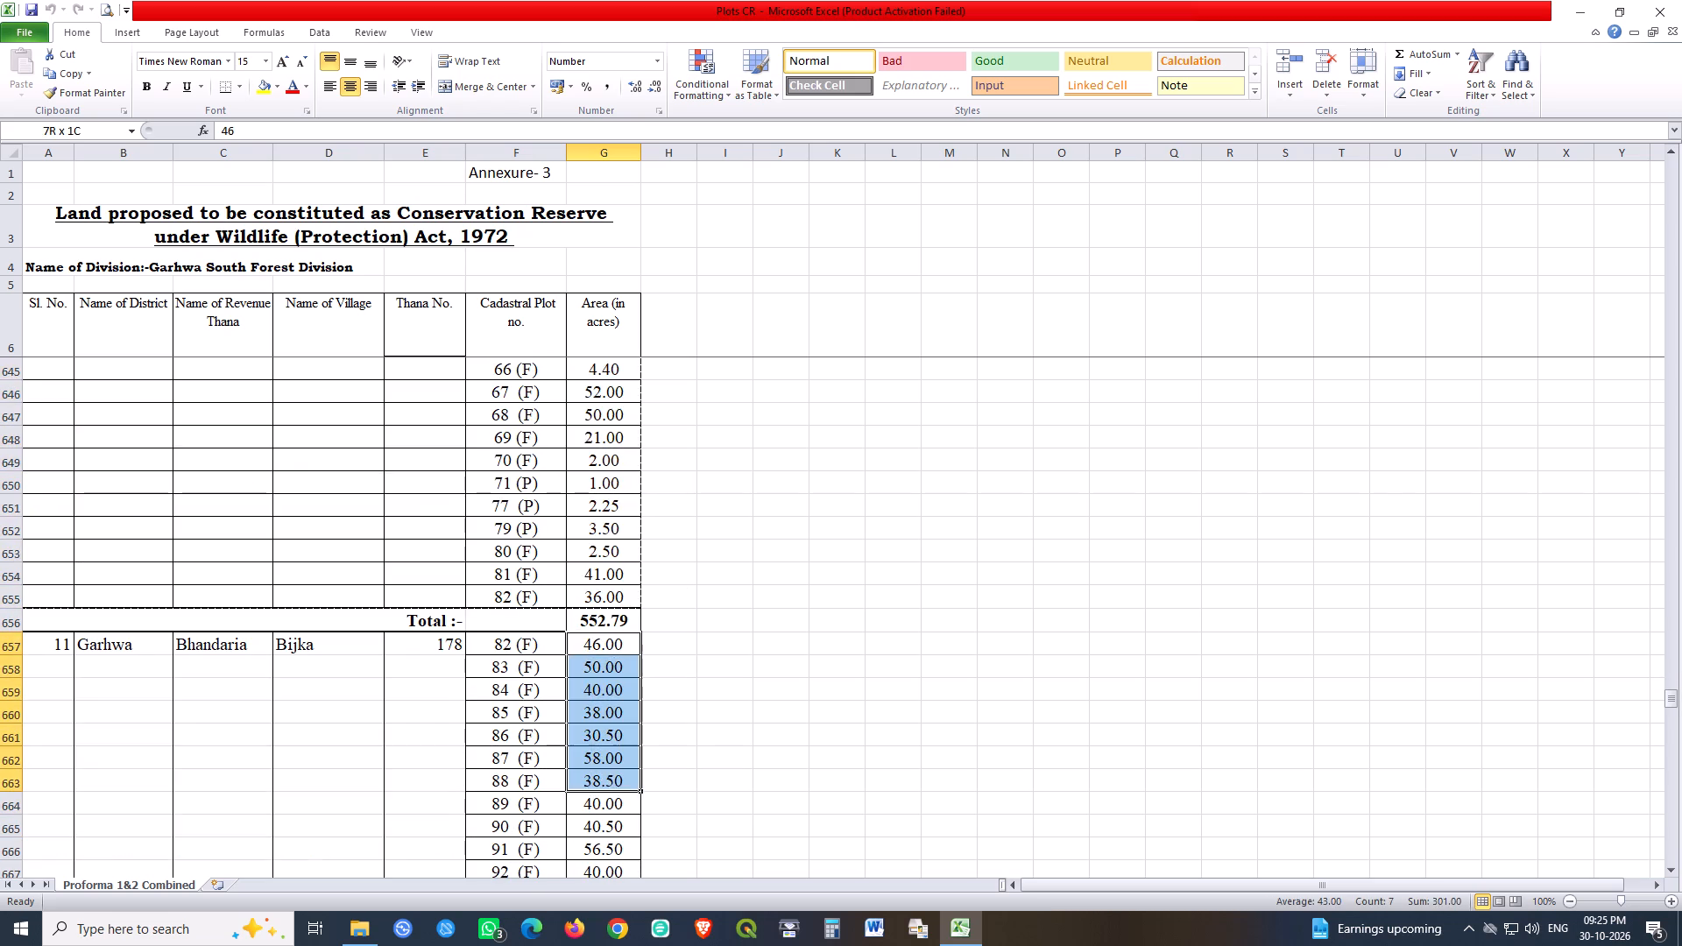
{"action": "left_click_drag", "start_coordinate": [610, 798], "coordinate": [608, 898]}
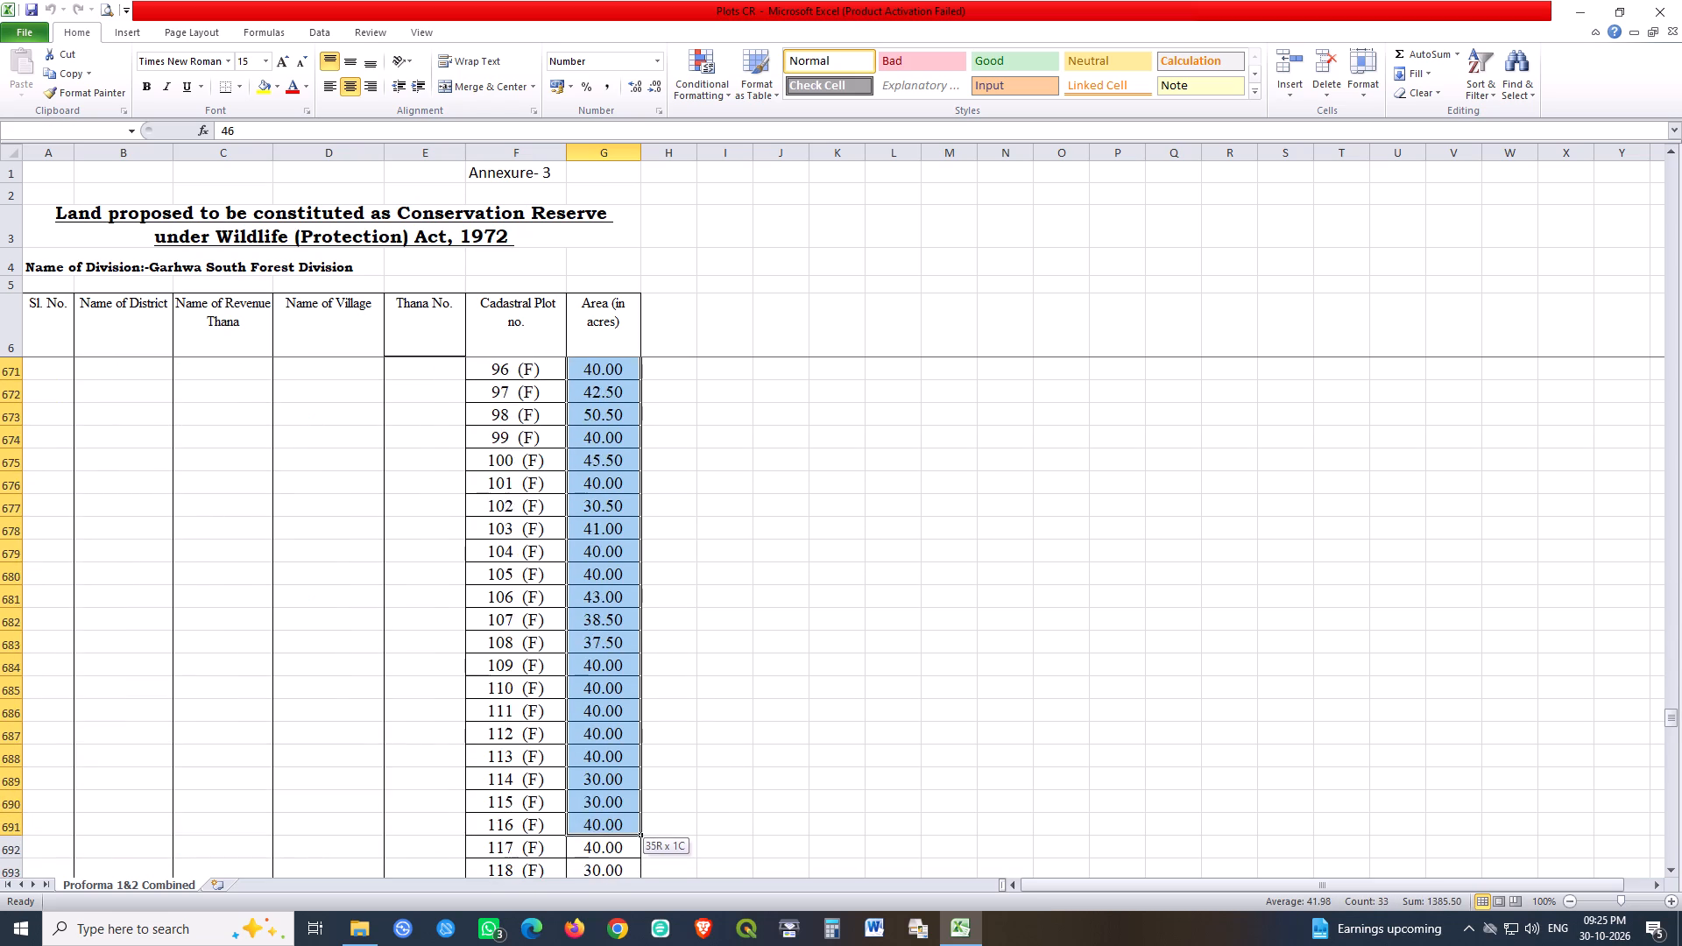
{"action": "left_click_drag", "start_coordinate": [608, 898], "coordinate": [606, 896]}
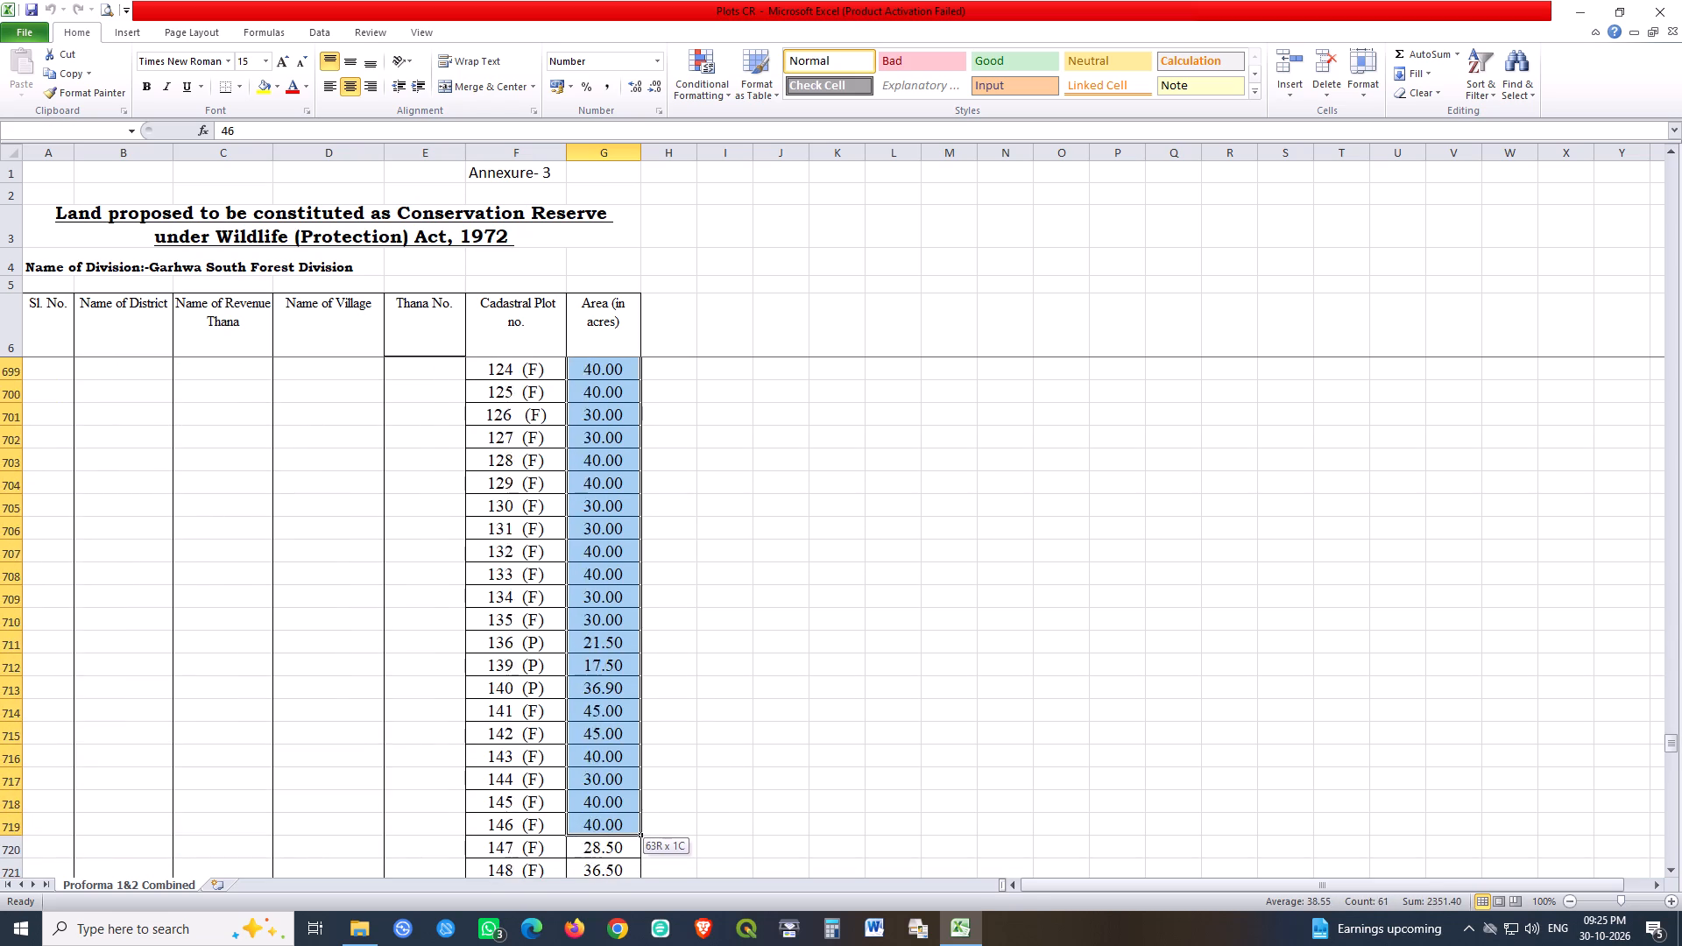
{"action": "left_click_drag", "start_coordinate": [606, 896], "coordinate": [603, 739]}
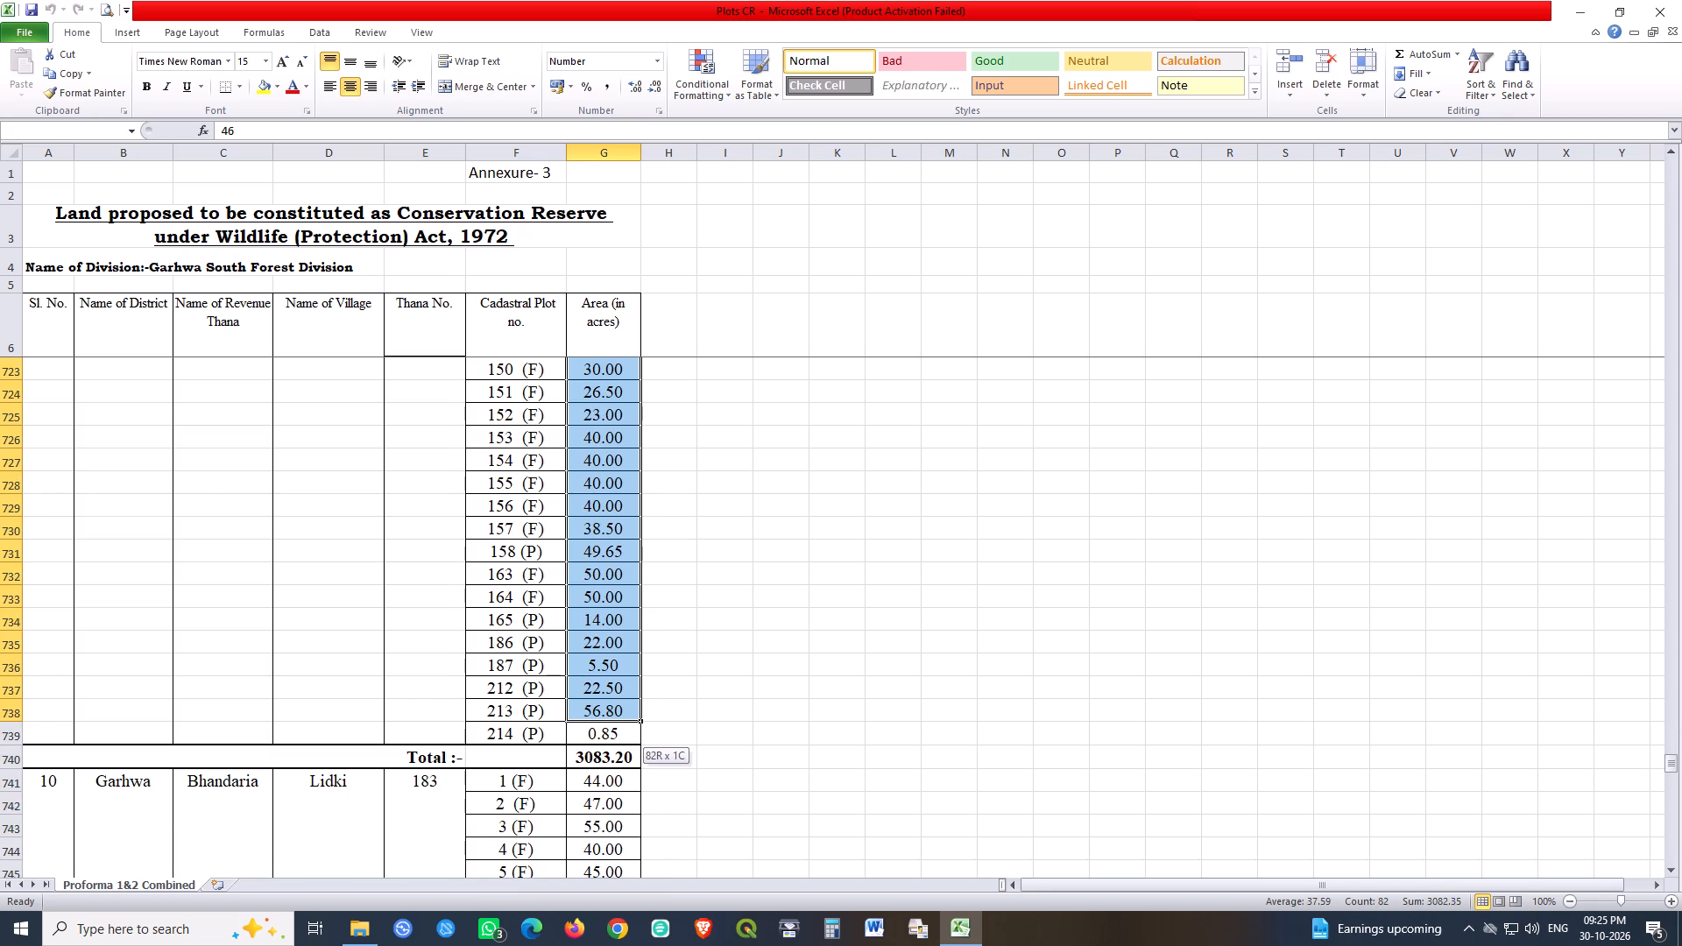
{"action": "left_click_drag", "start_coordinate": [603, 739], "coordinate": [604, 741]}
Select all plot areas of Lidki village, G741 to G848, to check their sum against the village total.
{"action": "scroll", "coordinate": [600, 738], "scroll_direction": "down", "scroll_amount": 2}
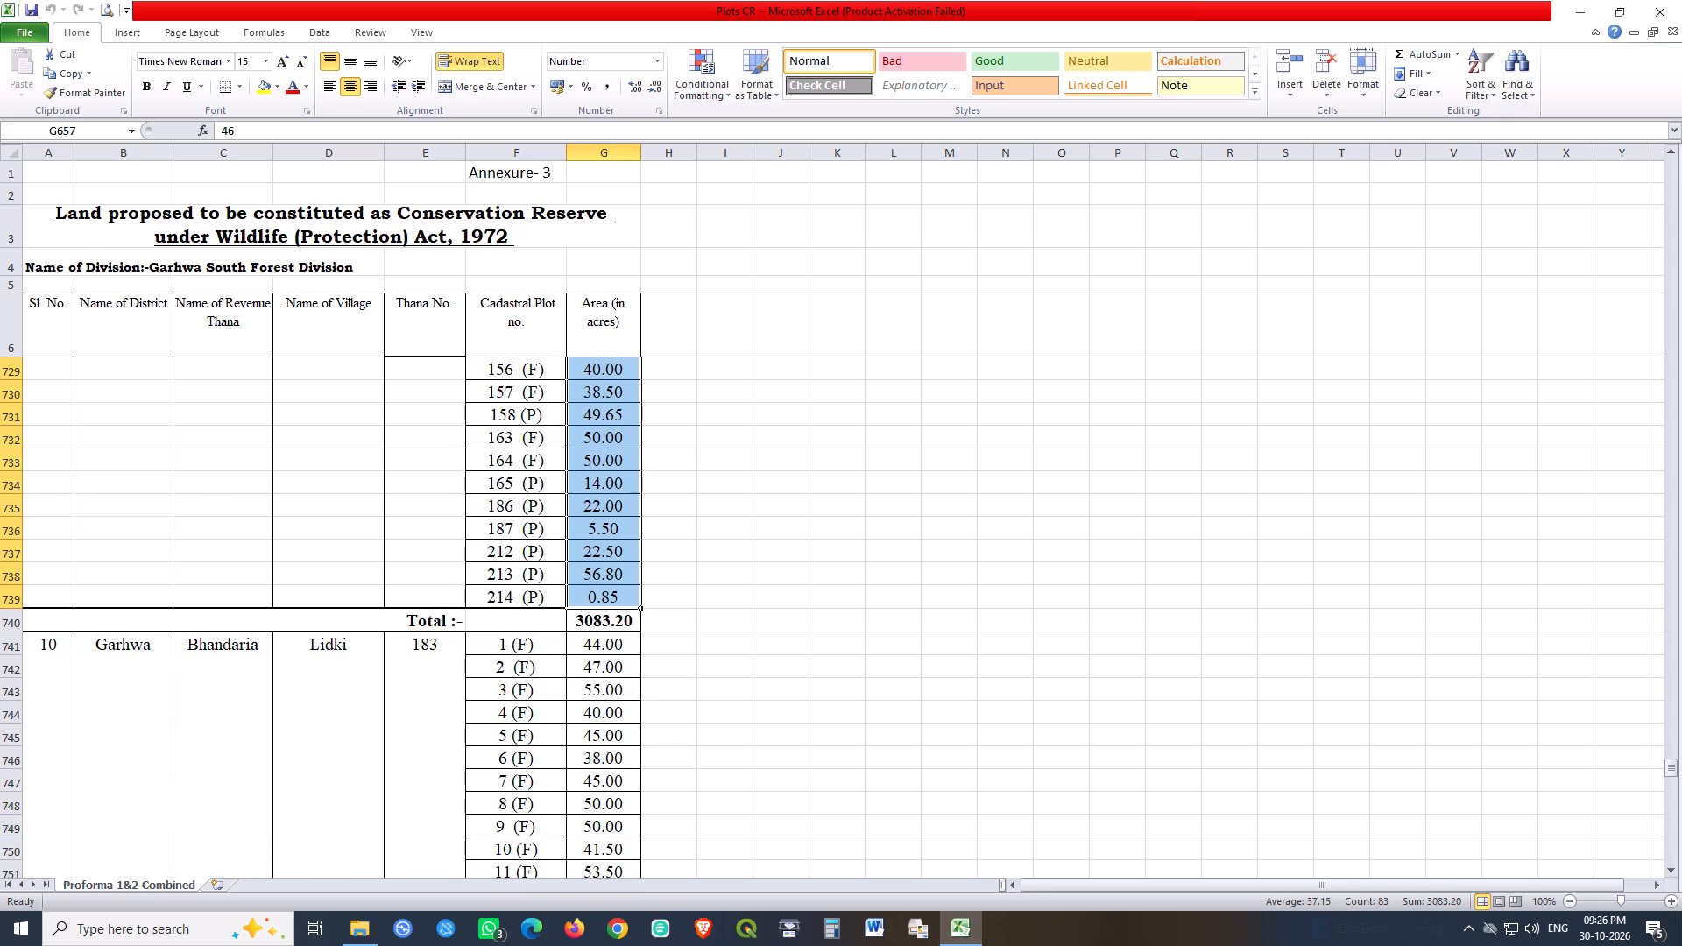
{"action": "left_click_drag", "start_coordinate": [601, 646], "coordinate": [597, 906]}
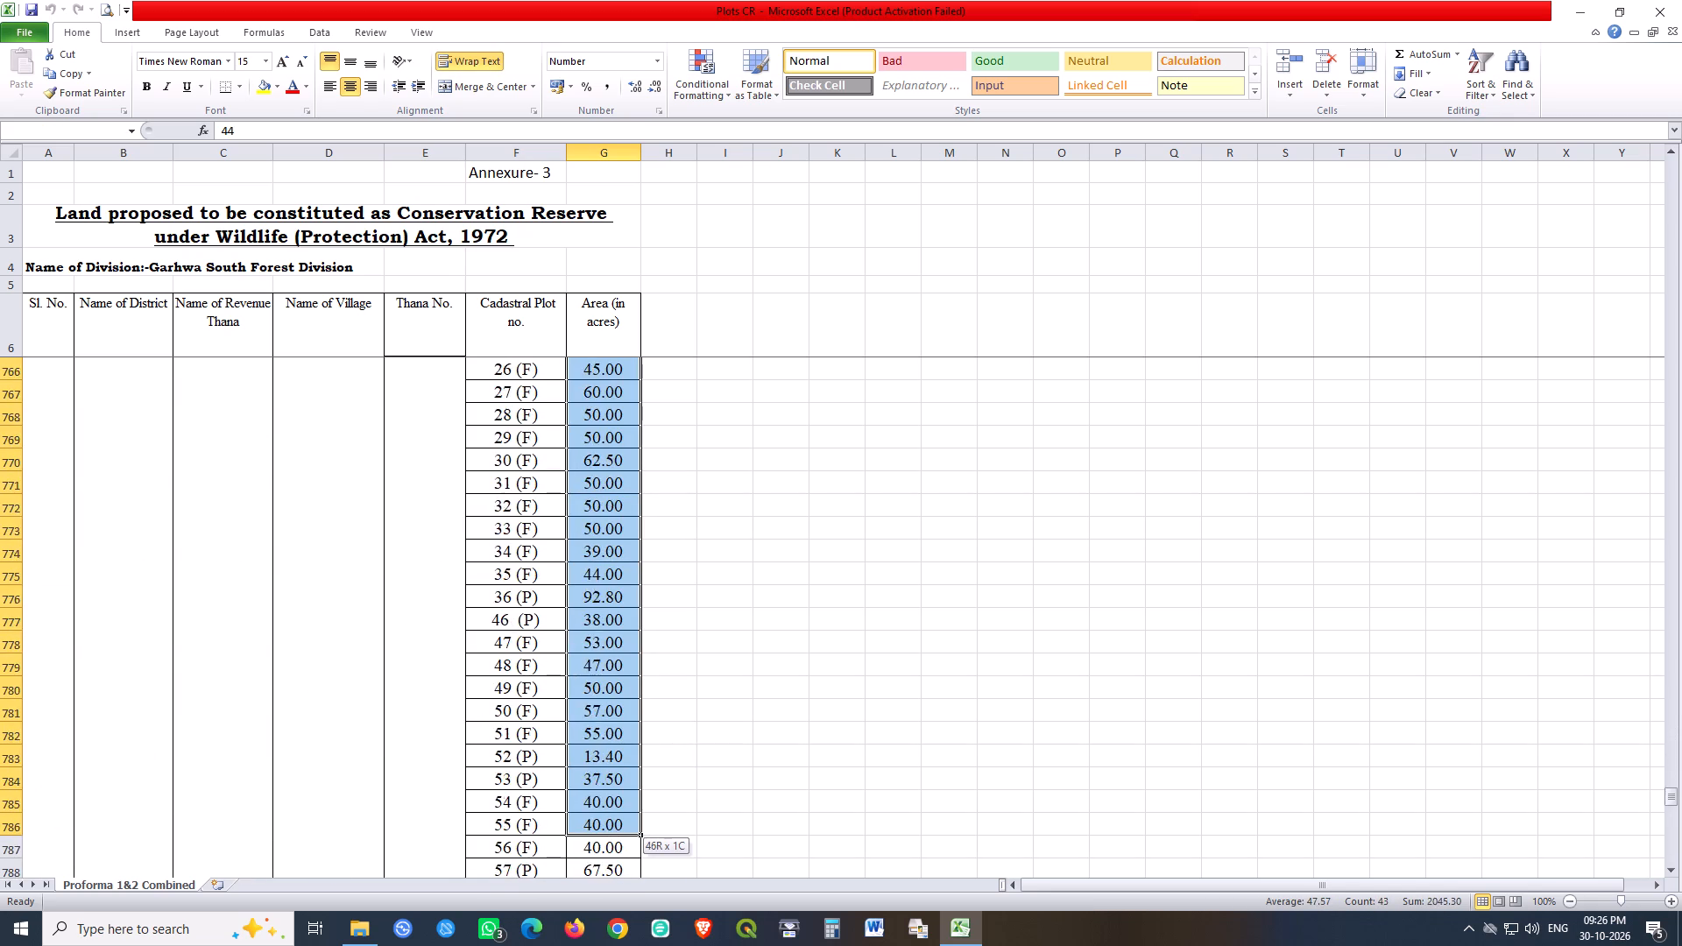
{"action": "left_click_drag", "start_coordinate": [597, 906], "coordinate": [600, 900]}
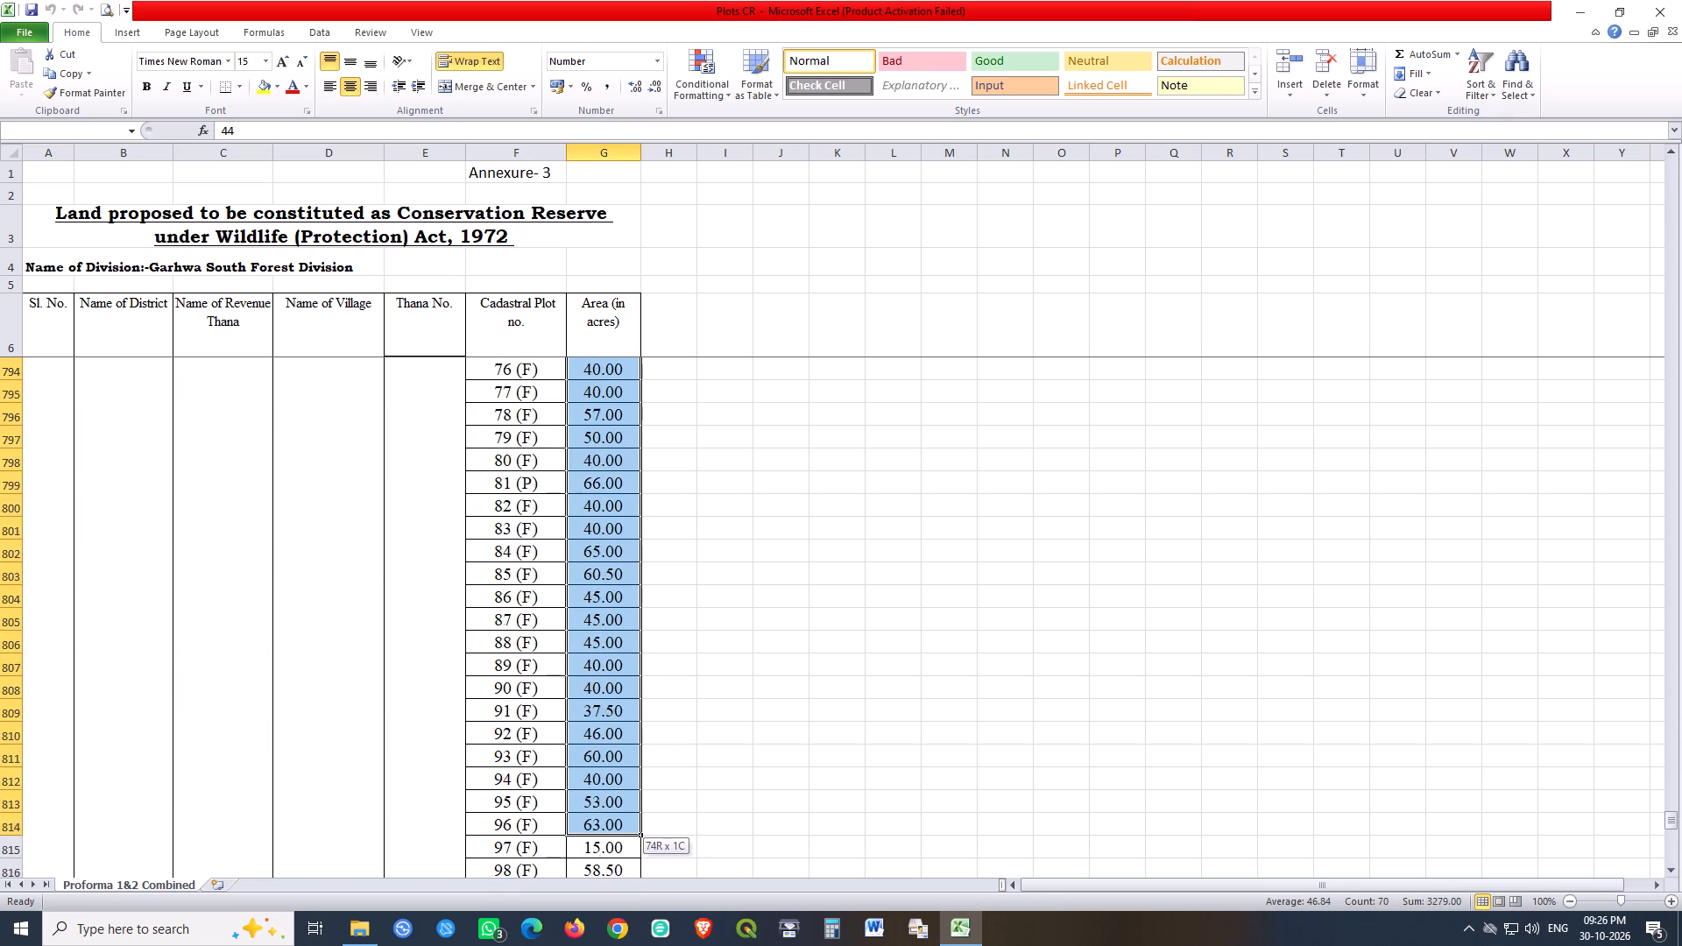
{"action": "left_click_drag", "start_coordinate": [600, 900], "coordinate": [598, 902]}
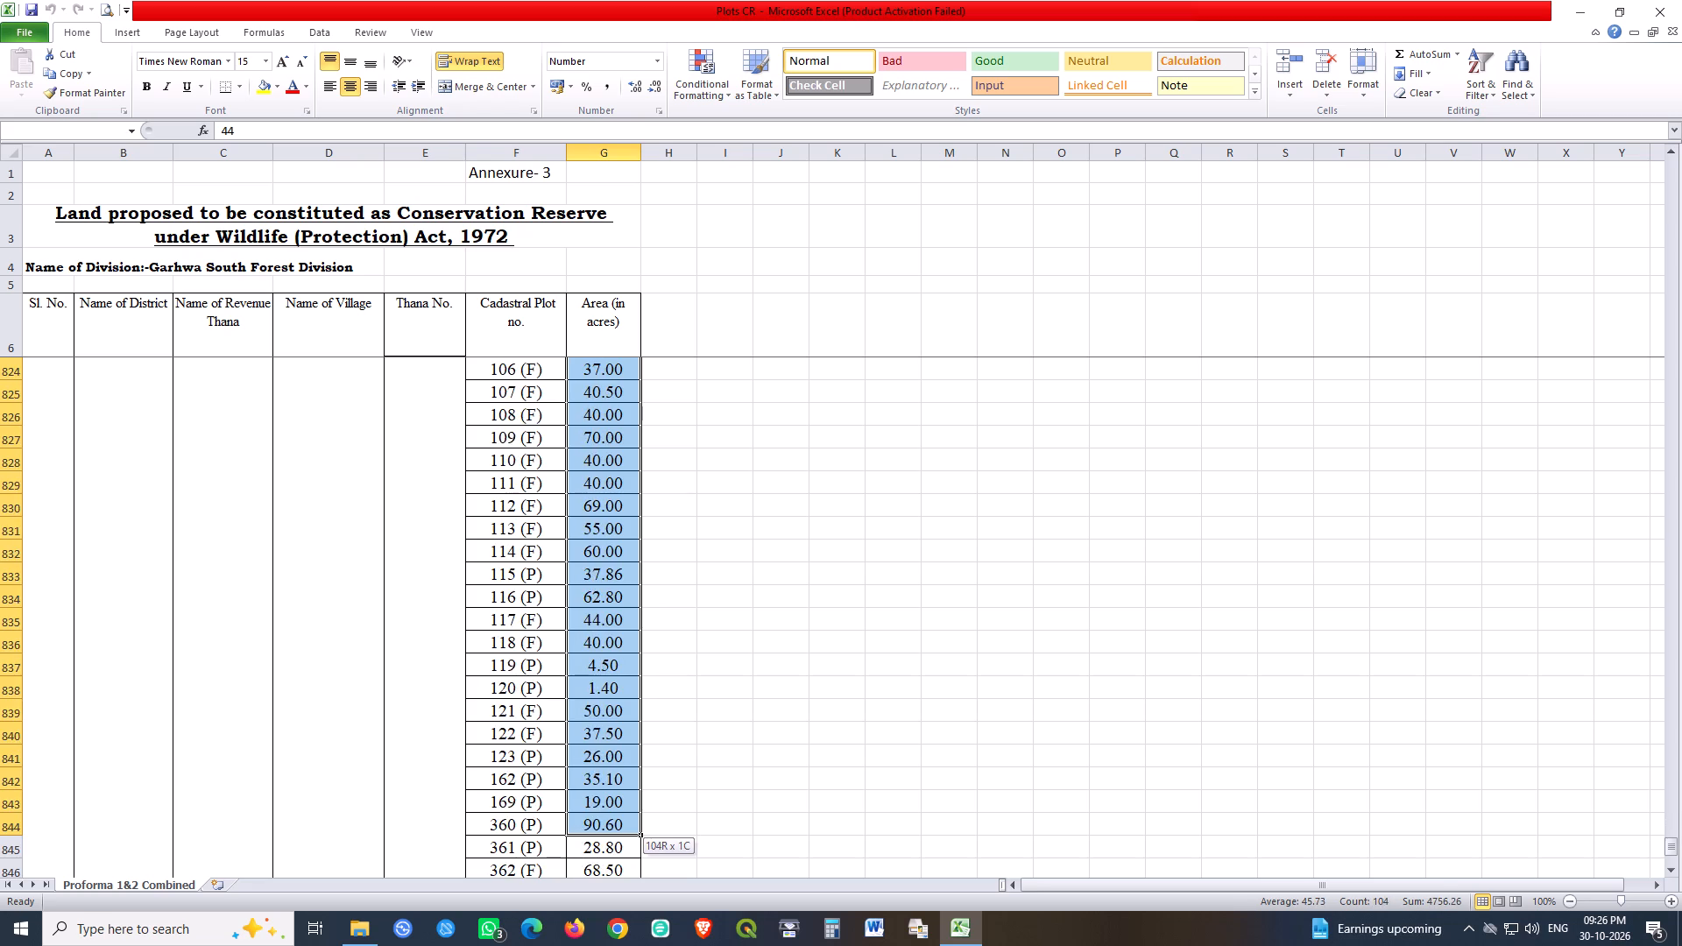
{"action": "left_click_drag", "start_coordinate": [598, 902], "coordinate": [612, 800]}
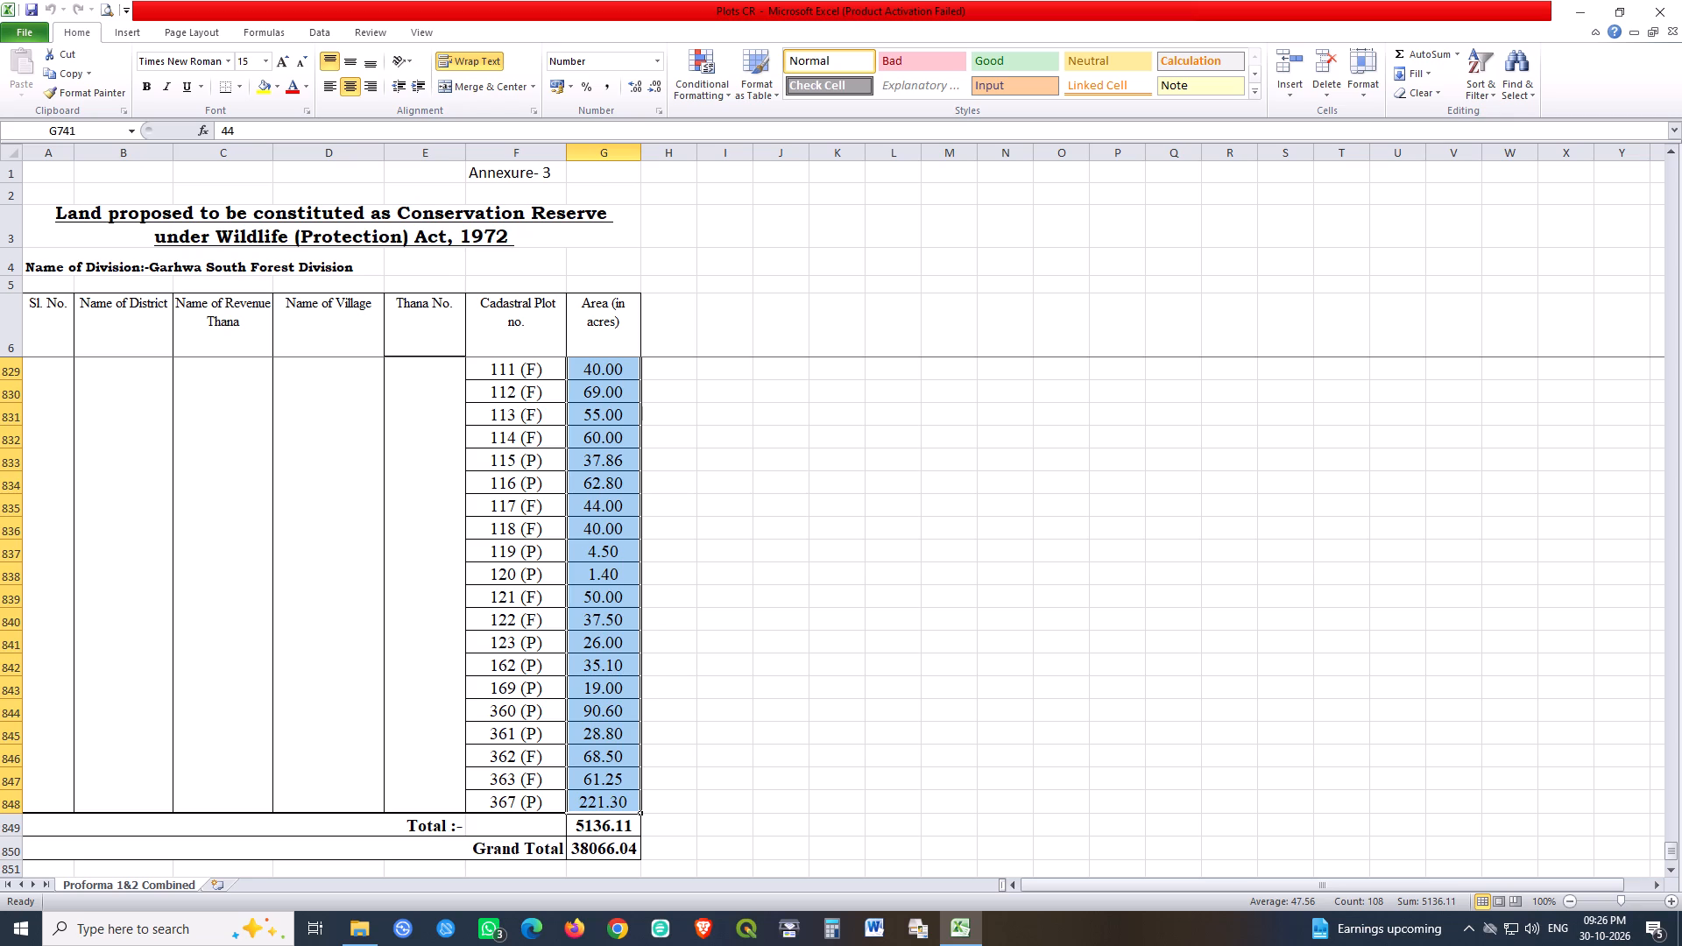
Open the Grand Total formula in G850 and compare its references with the village total rows from Lidki back to Tewali.
{"action": "scroll", "coordinate": [767, 684], "scroll_direction": "down", "scroll_amount": 2}
{"action": "triple_click", "coordinate": [598, 714]}
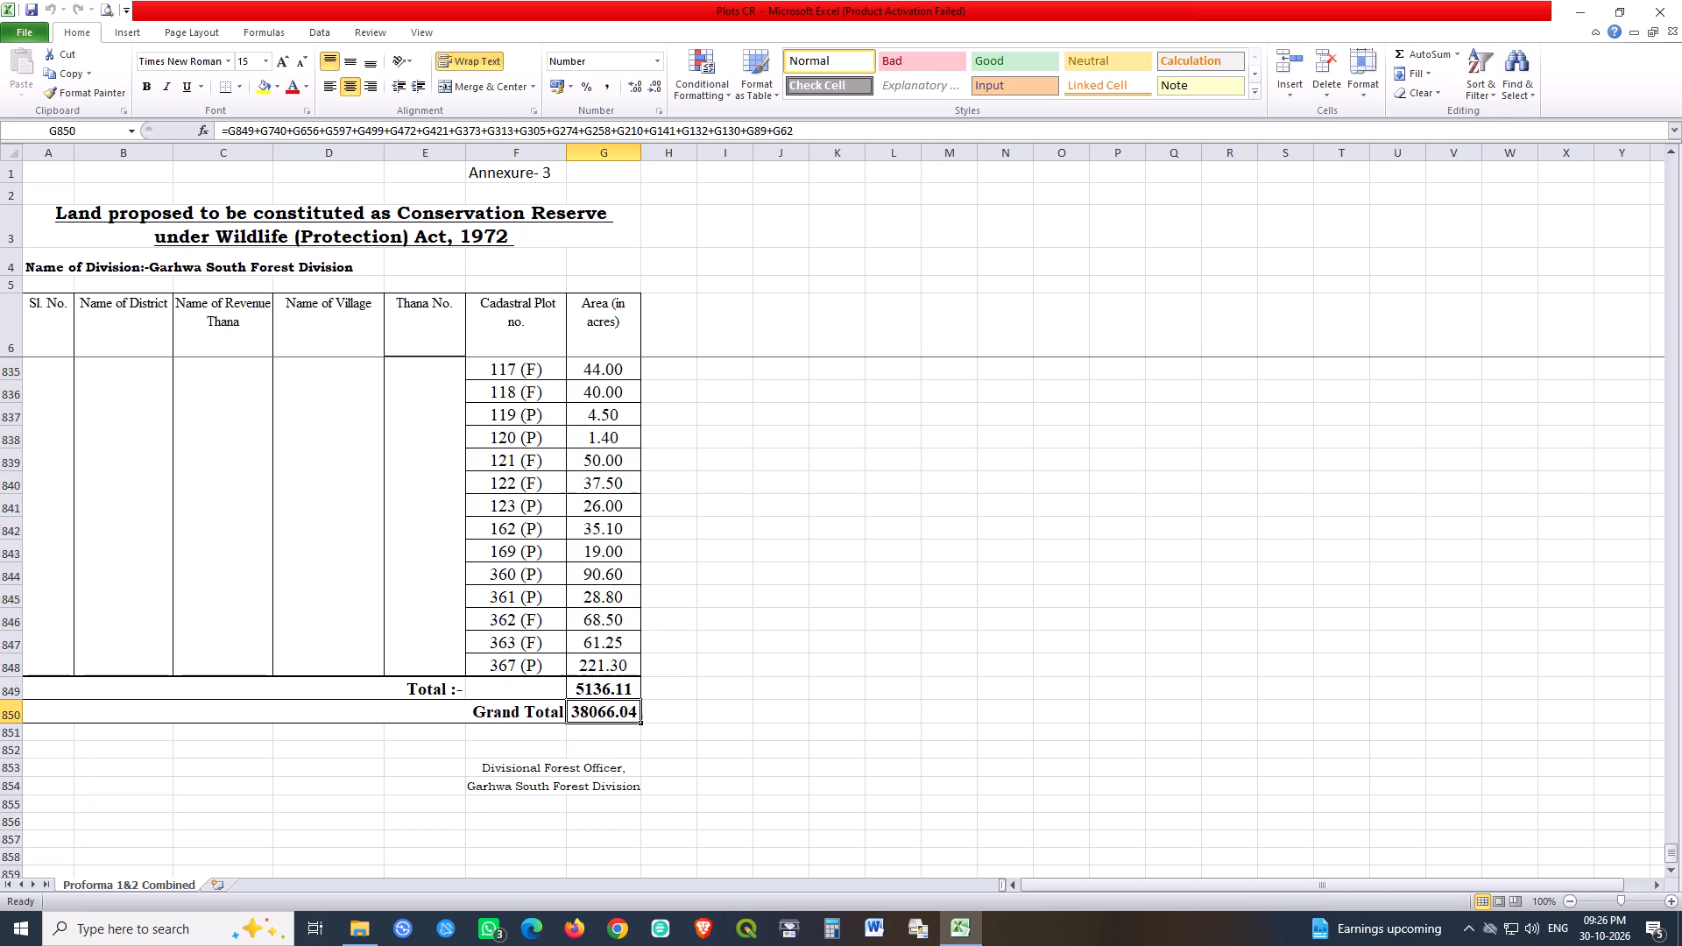
{"action": "scroll", "coordinate": [785, 652], "scroll_direction": "up", "scroll_amount": 15}
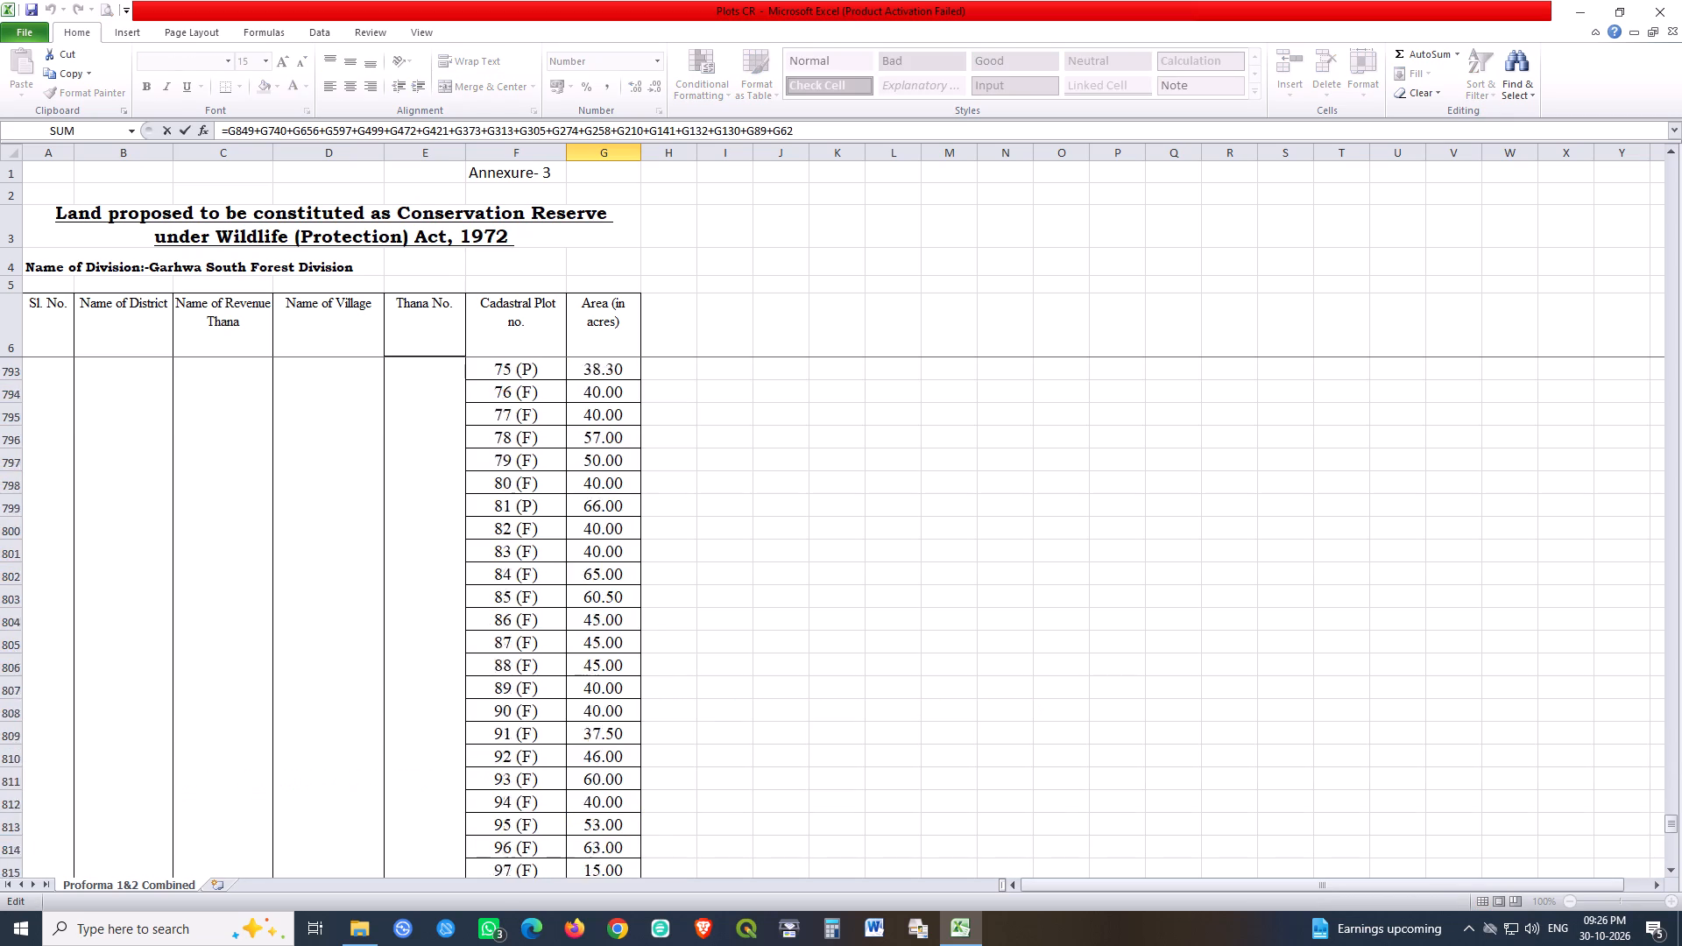
{"action": "scroll", "coordinate": [785, 652], "scroll_direction": "up", "scroll_amount": 20}
{"action": "scroll", "coordinate": [785, 652], "scroll_direction": "up", "scroll_amount": 6}
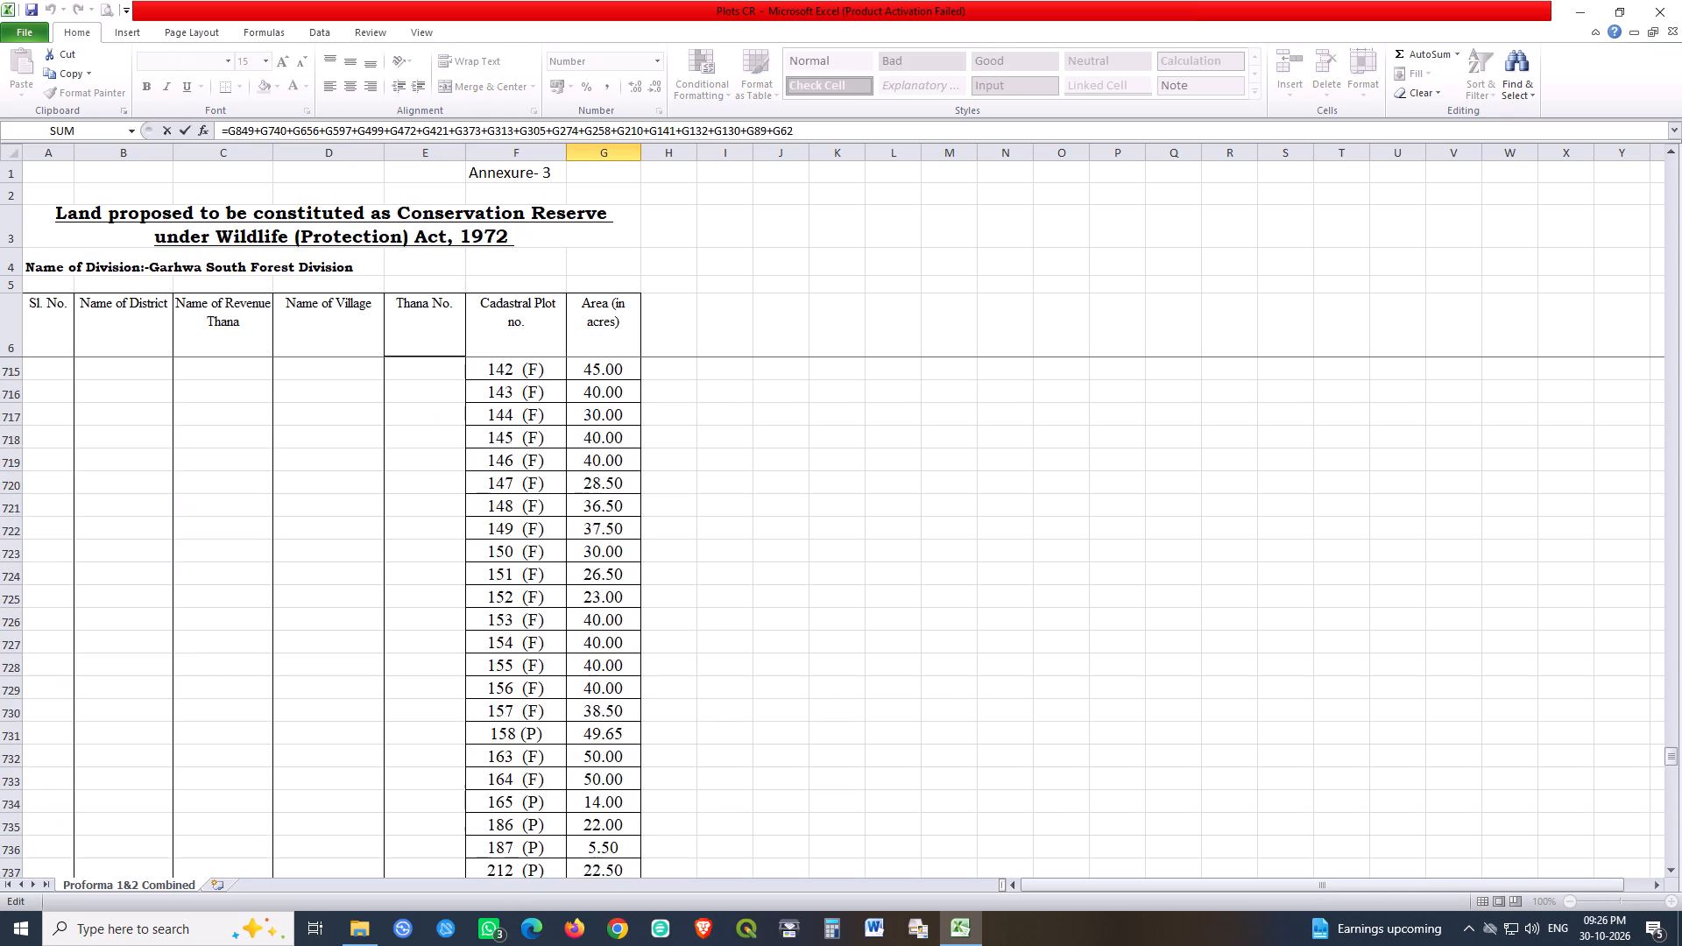
{"action": "scroll", "coordinate": [785, 652], "scroll_direction": "up", "scroll_amount": 20}
{"action": "scroll", "coordinate": [785, 652], "scroll_direction": "up", "scroll_amount": 4}
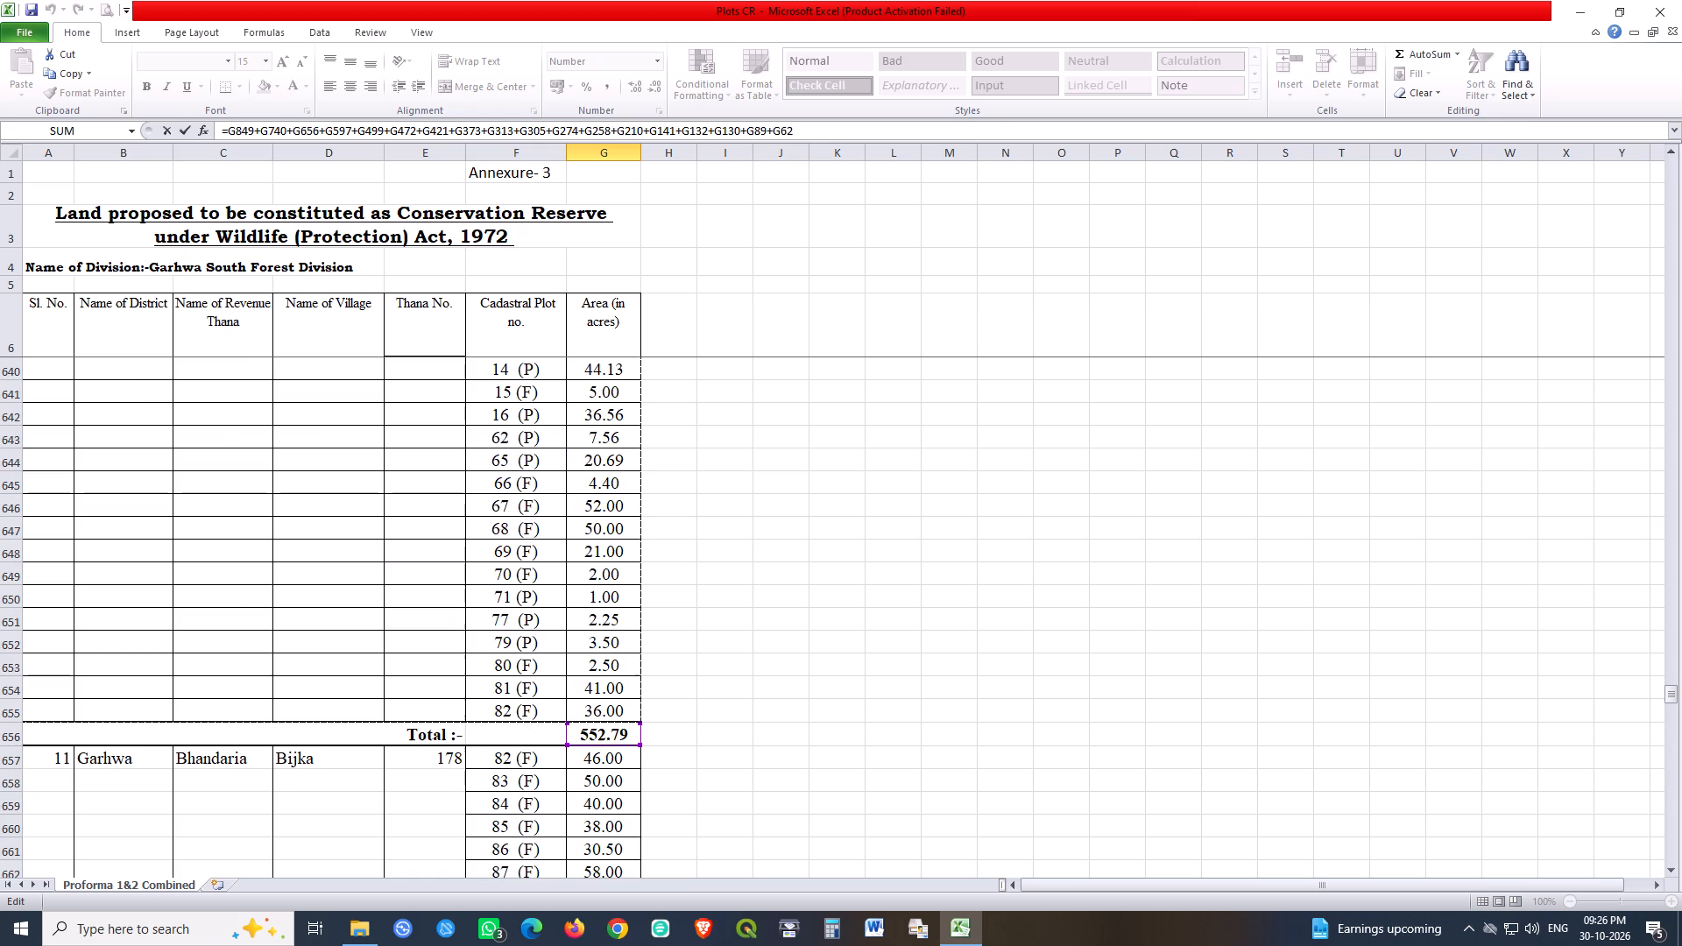
{"action": "scroll", "coordinate": [774, 637], "scroll_direction": "up", "scroll_amount": 10}
{"action": "scroll", "coordinate": [772, 636], "scroll_direction": "down", "scroll_amount": 3}
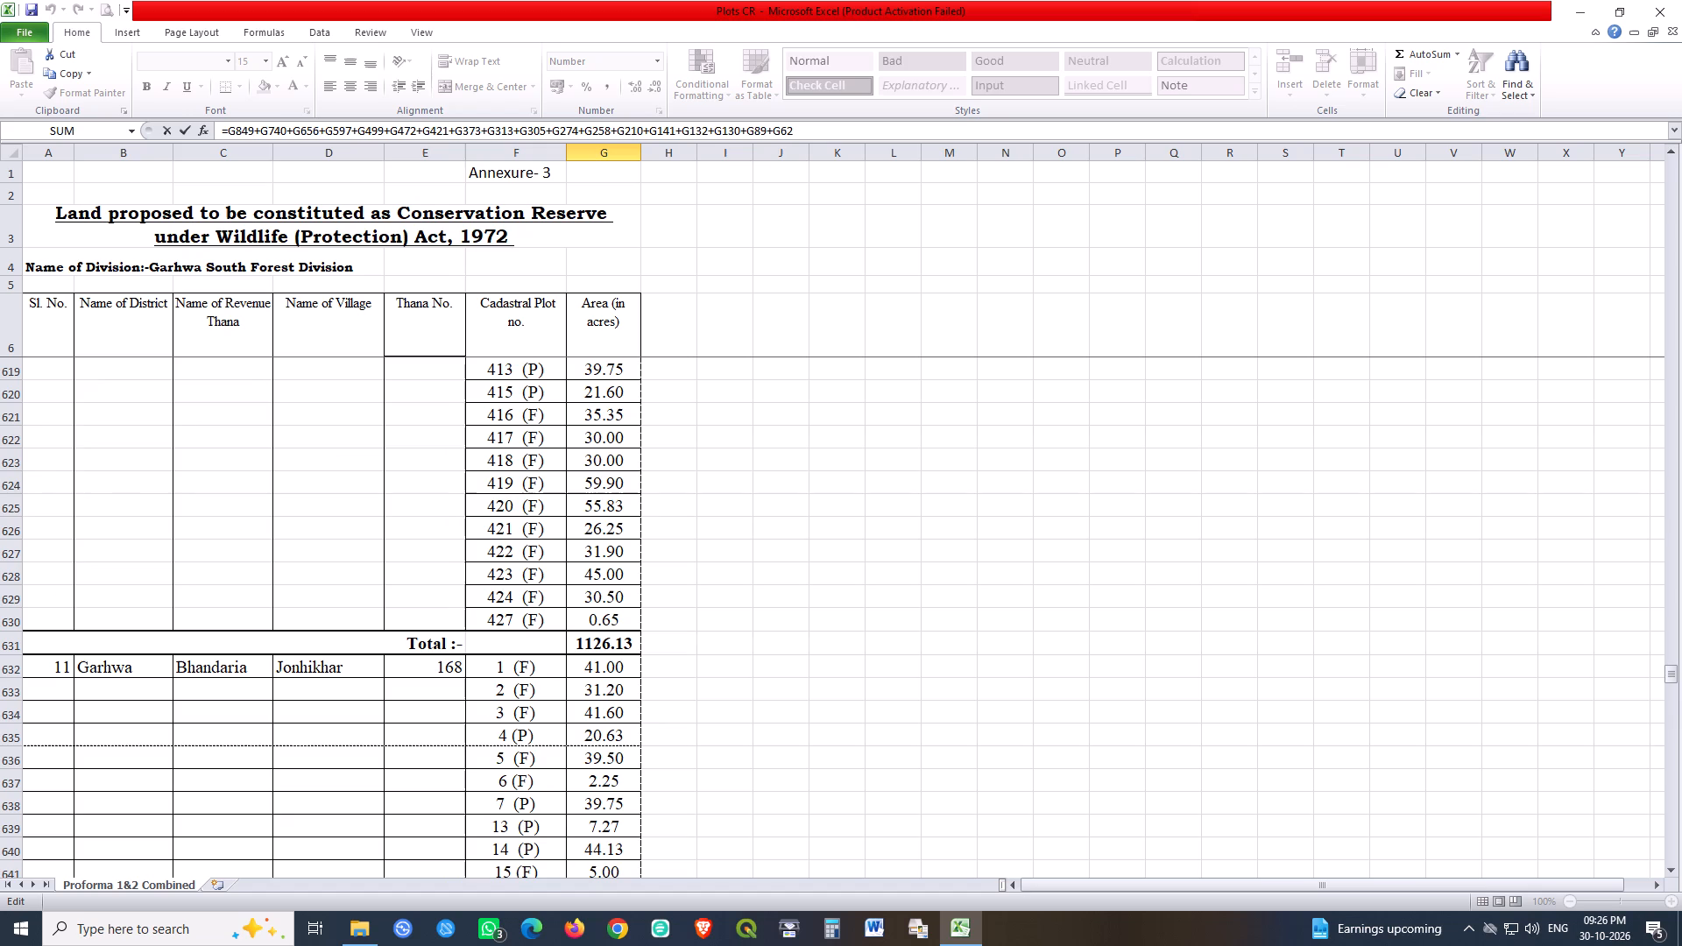
{"action": "scroll", "coordinate": [772, 636], "scroll_direction": "down", "scroll_amount": 9}
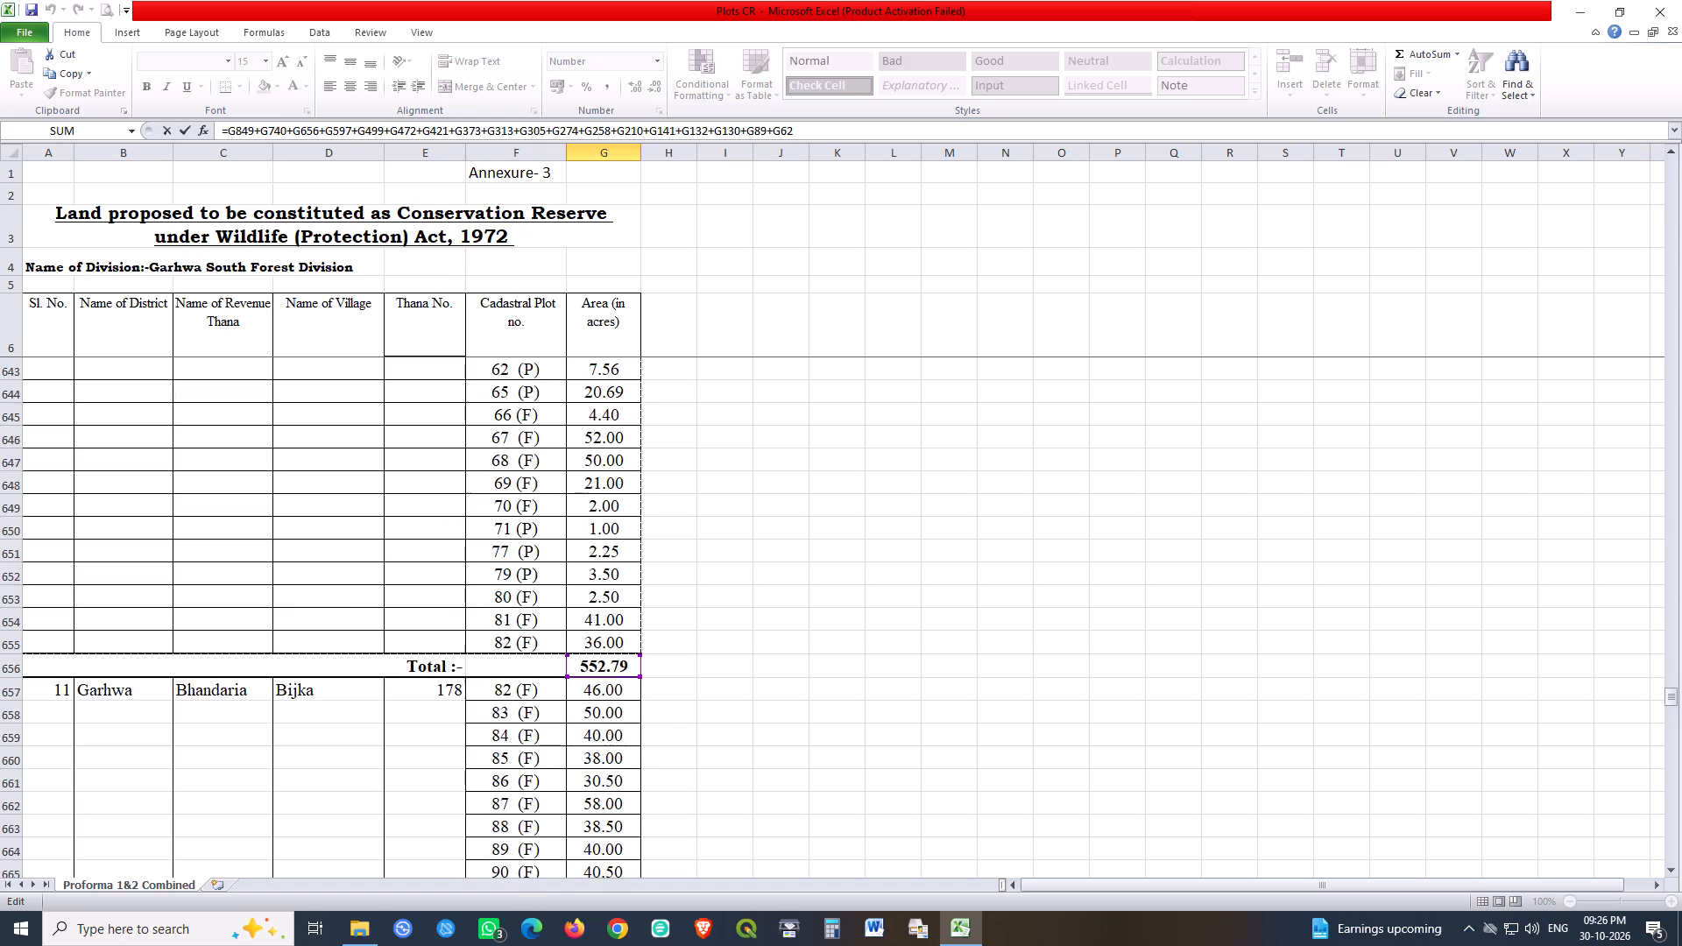
{"action": "scroll", "coordinate": [772, 636], "scroll_direction": "down", "scroll_amount": 7}
{"action": "scroll", "coordinate": [772, 636], "scroll_direction": "down", "scroll_amount": 18}
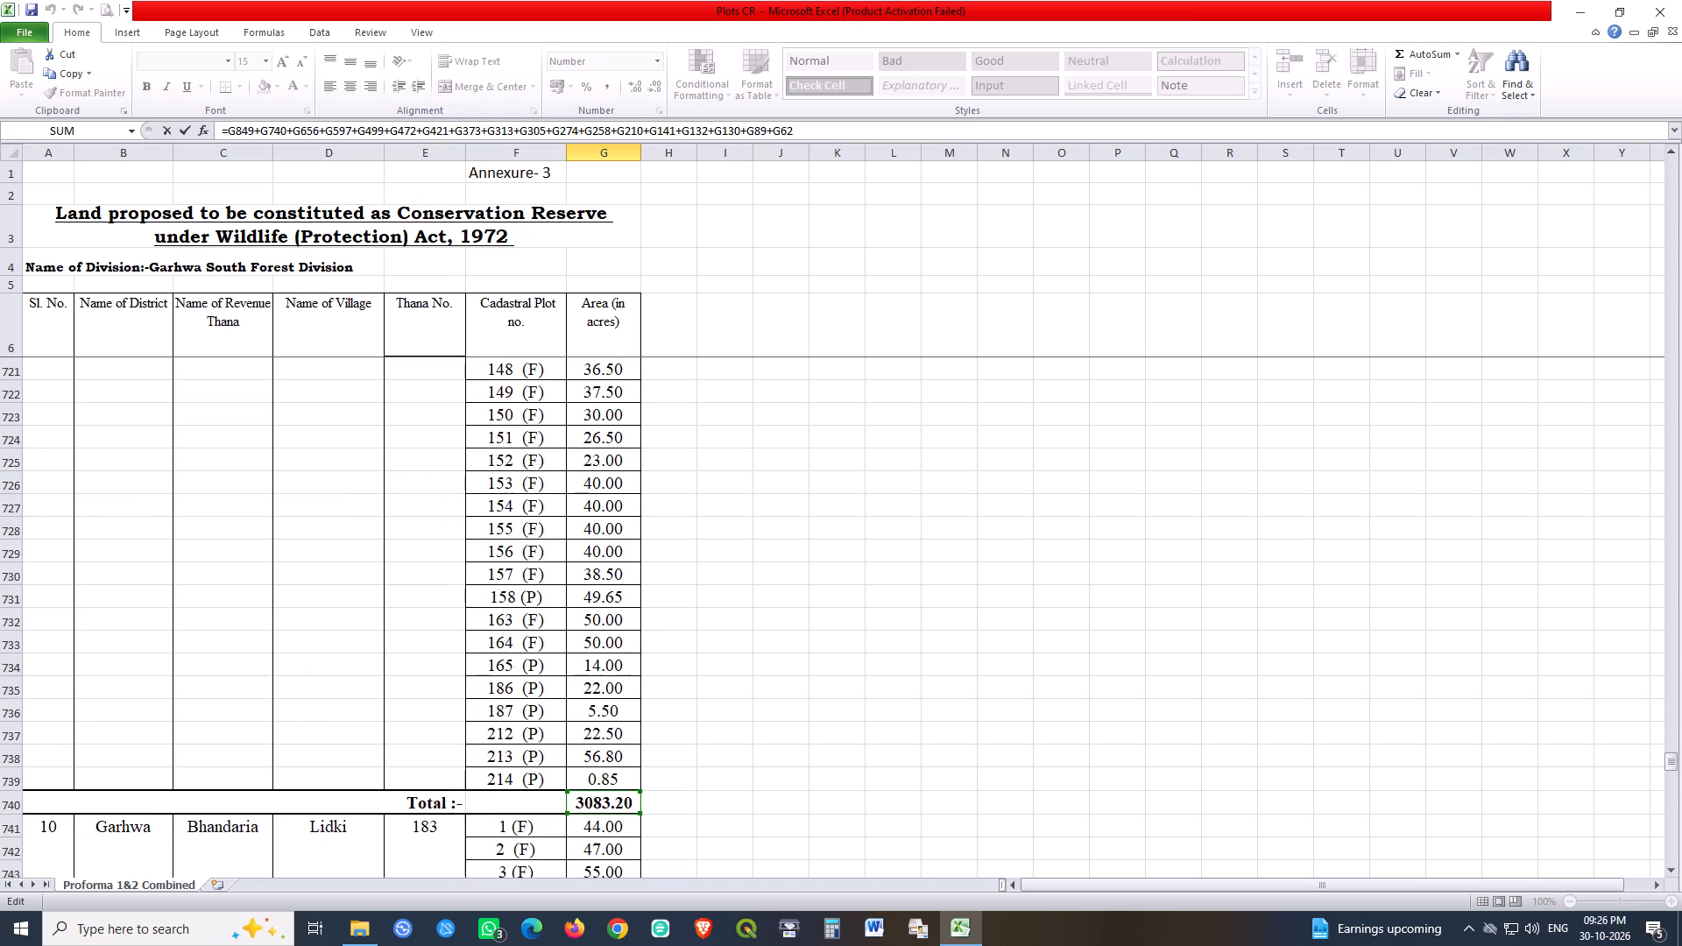
{"action": "scroll", "coordinate": [772, 636], "scroll_direction": "down", "scroll_amount": 6}
{"action": "scroll", "coordinate": [772, 636], "scroll_direction": "down", "scroll_amount": 20}
{"action": "scroll", "coordinate": [772, 636], "scroll_direction": "down", "scroll_amount": 8}
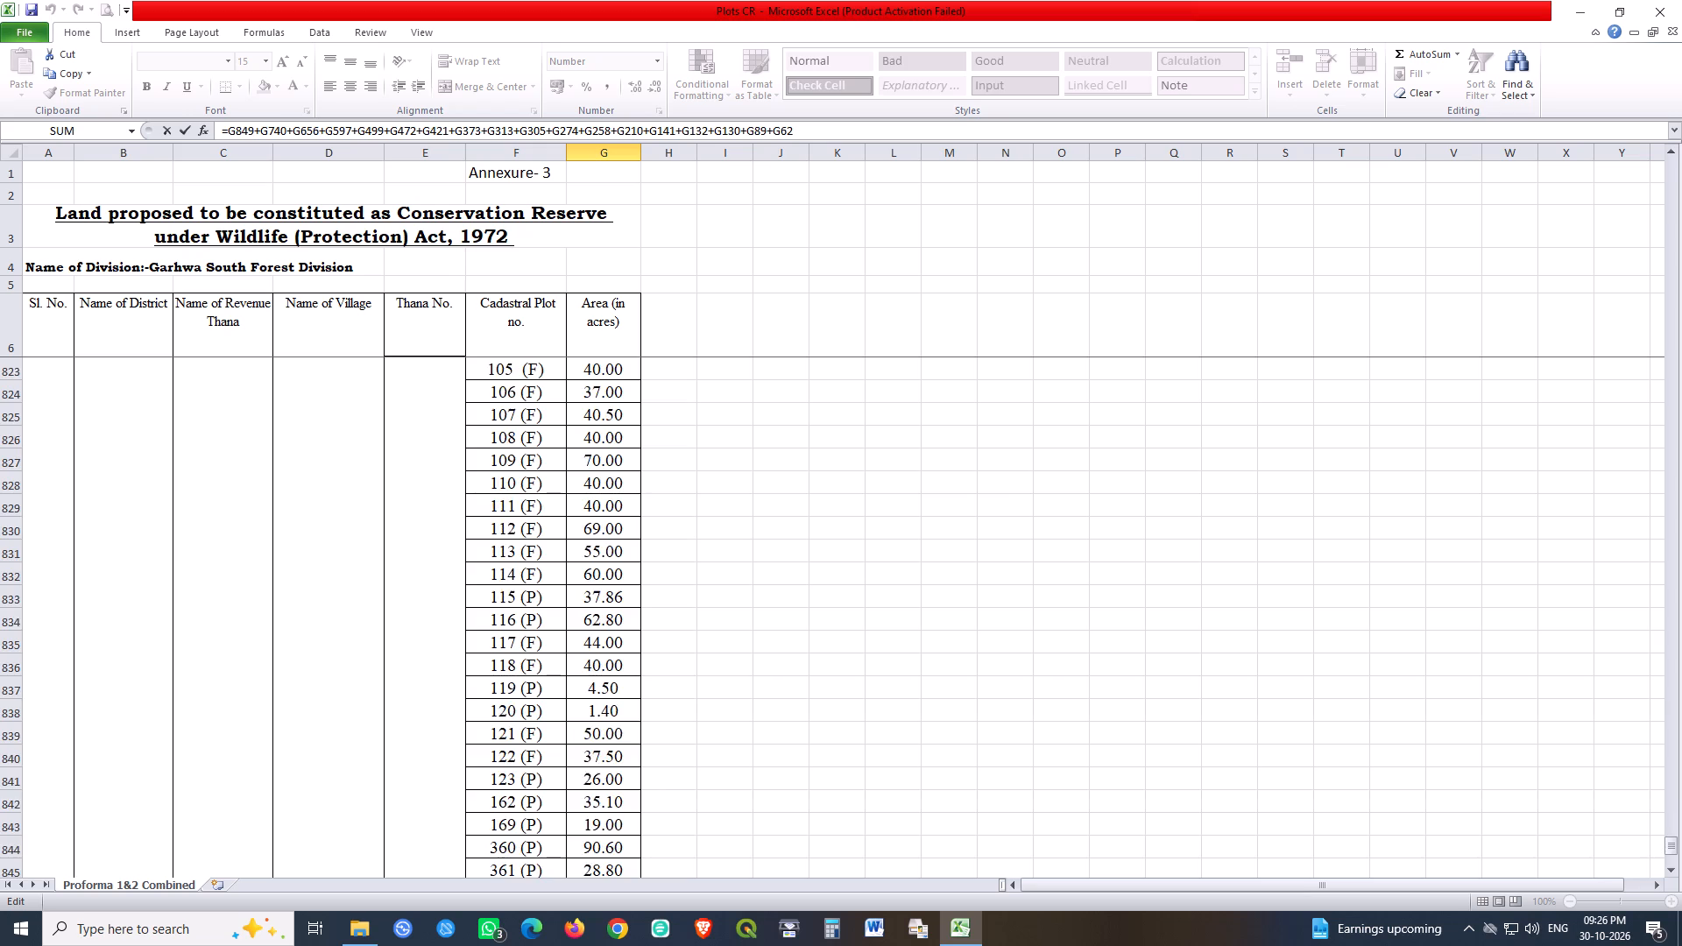
{"action": "scroll", "coordinate": [772, 636], "scroll_direction": "down", "scroll_amount": 7}
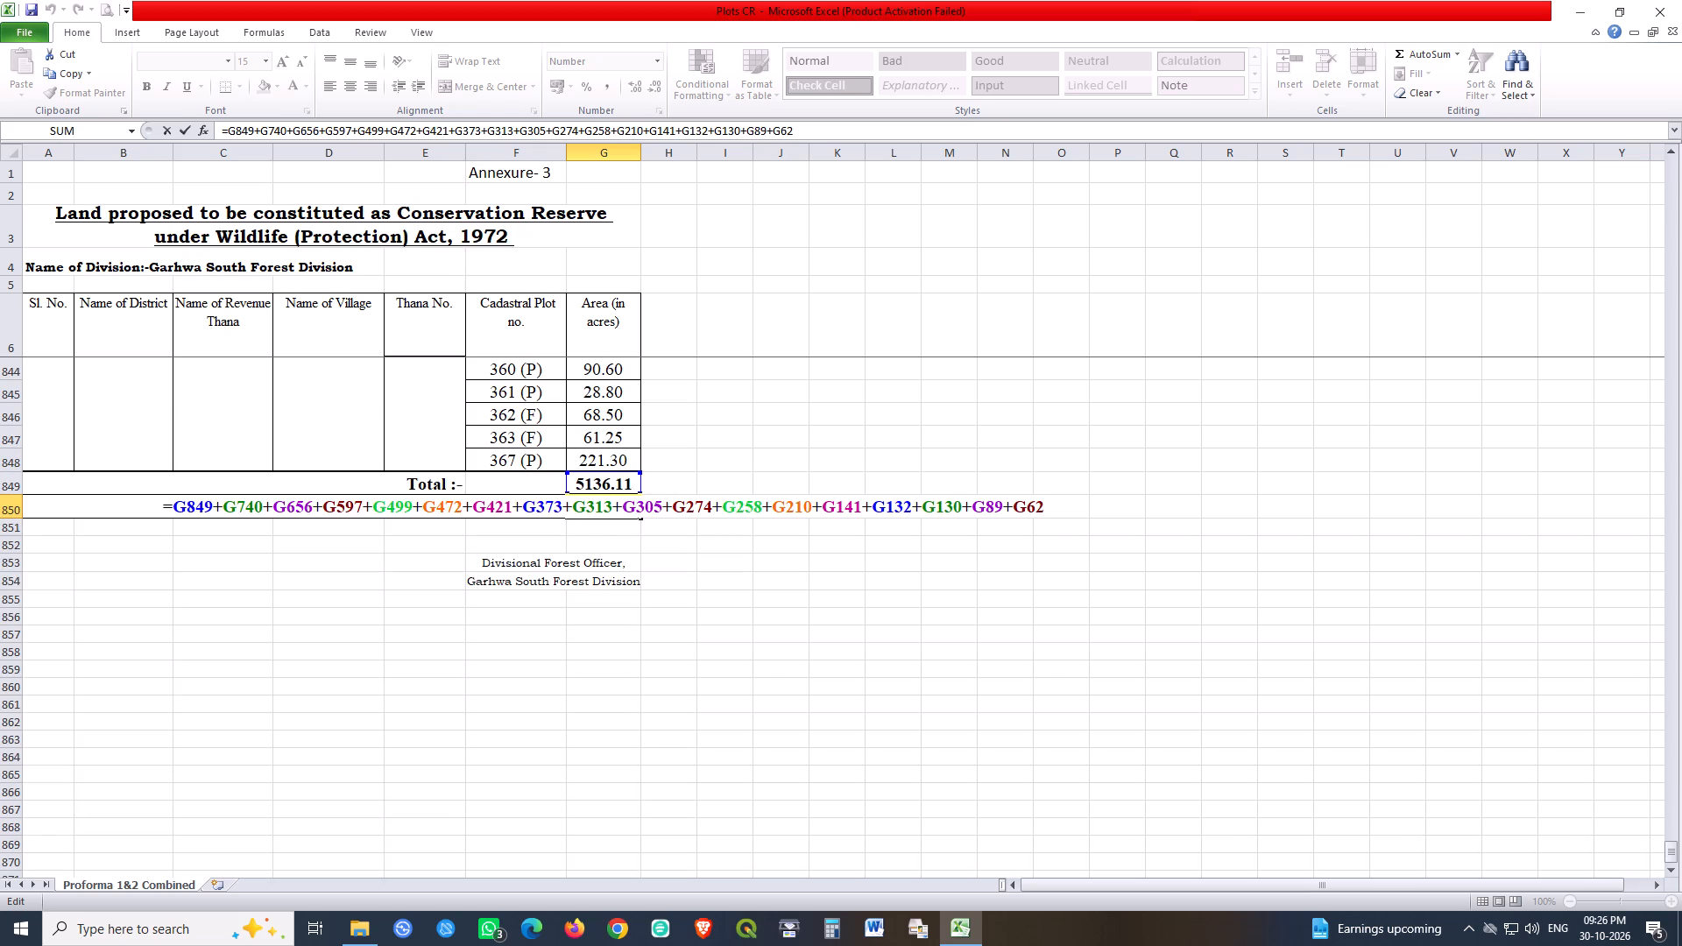
Recheck the Lidki, Bijka, Jonhikhar and Tewali total rows against the open Grand Total formula for a missing reference.
{"action": "scroll", "coordinate": [772, 636], "scroll_direction": "up", "scroll_amount": 2}
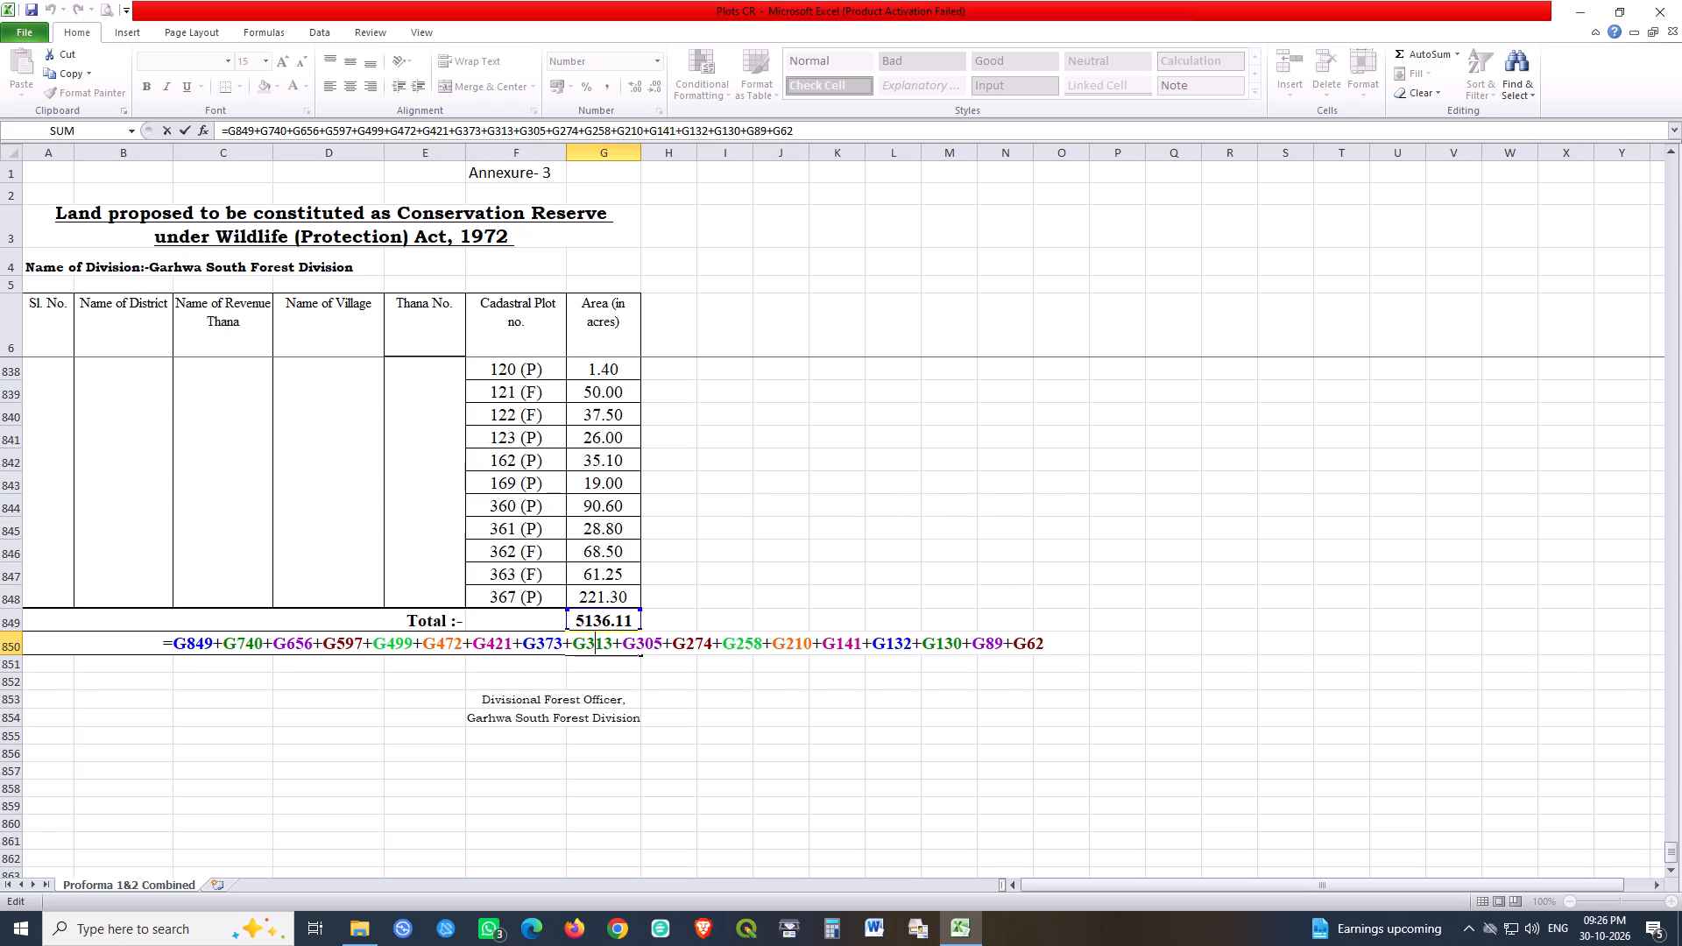
{"action": "scroll", "coordinate": [772, 636], "scroll_direction": "up", "scroll_amount": 11}
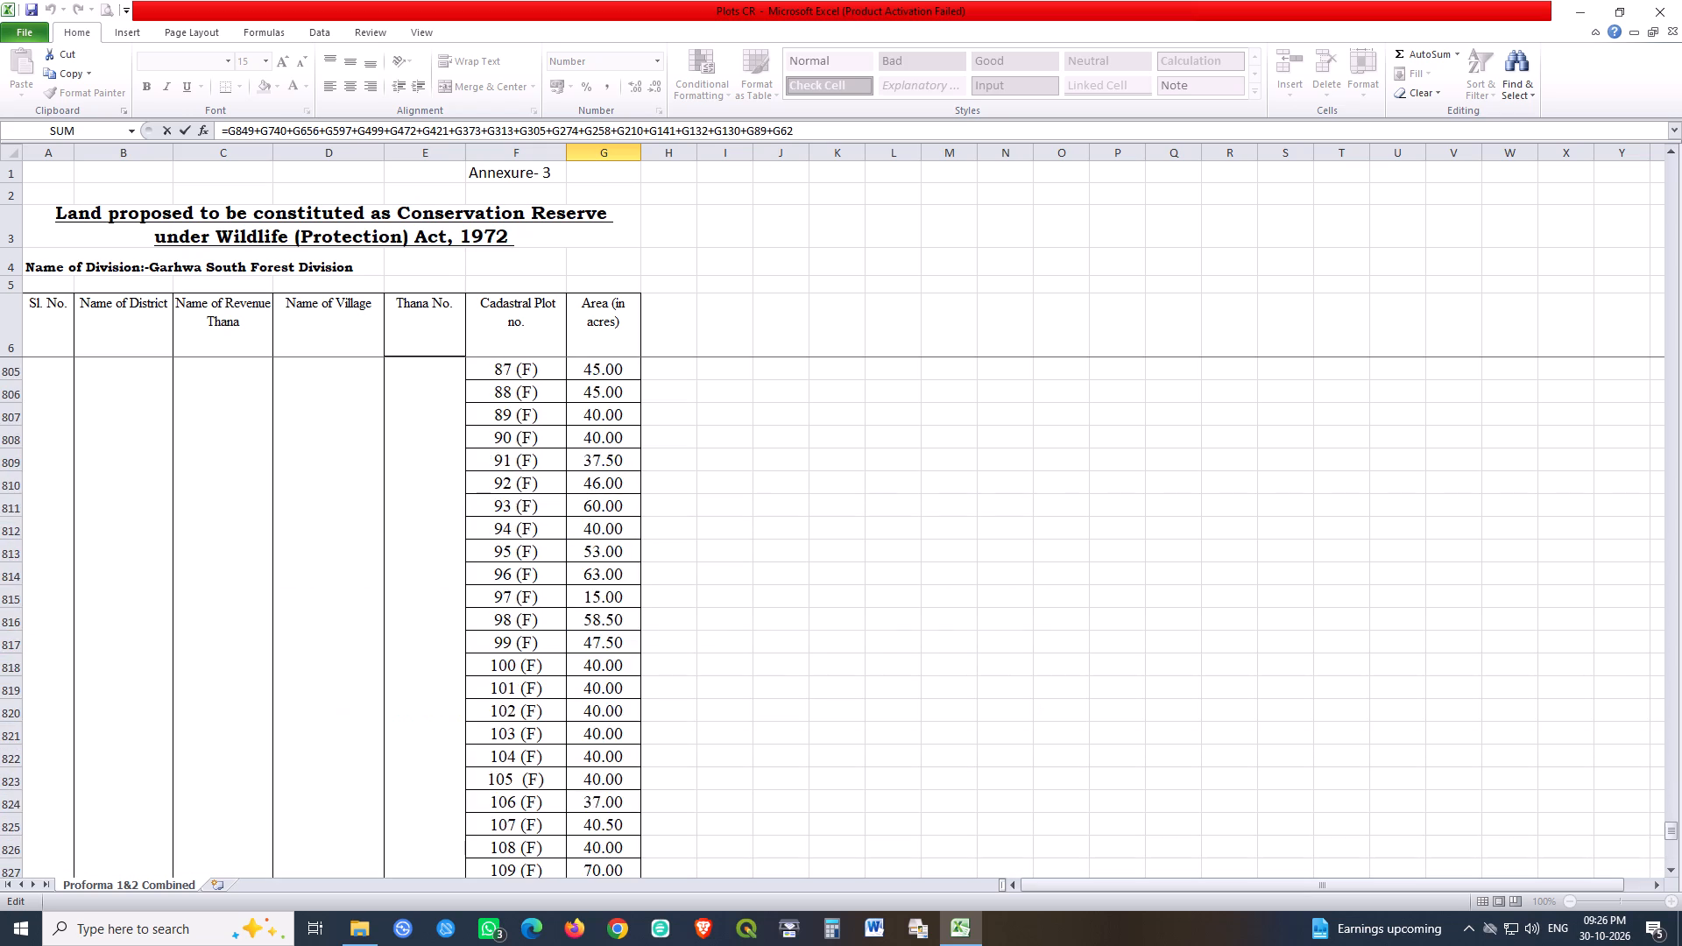
{"action": "scroll", "coordinate": [772, 636], "scroll_direction": "up", "scroll_amount": 20}
{"action": "scroll", "coordinate": [772, 636], "scroll_direction": "up", "scroll_amount": 3}
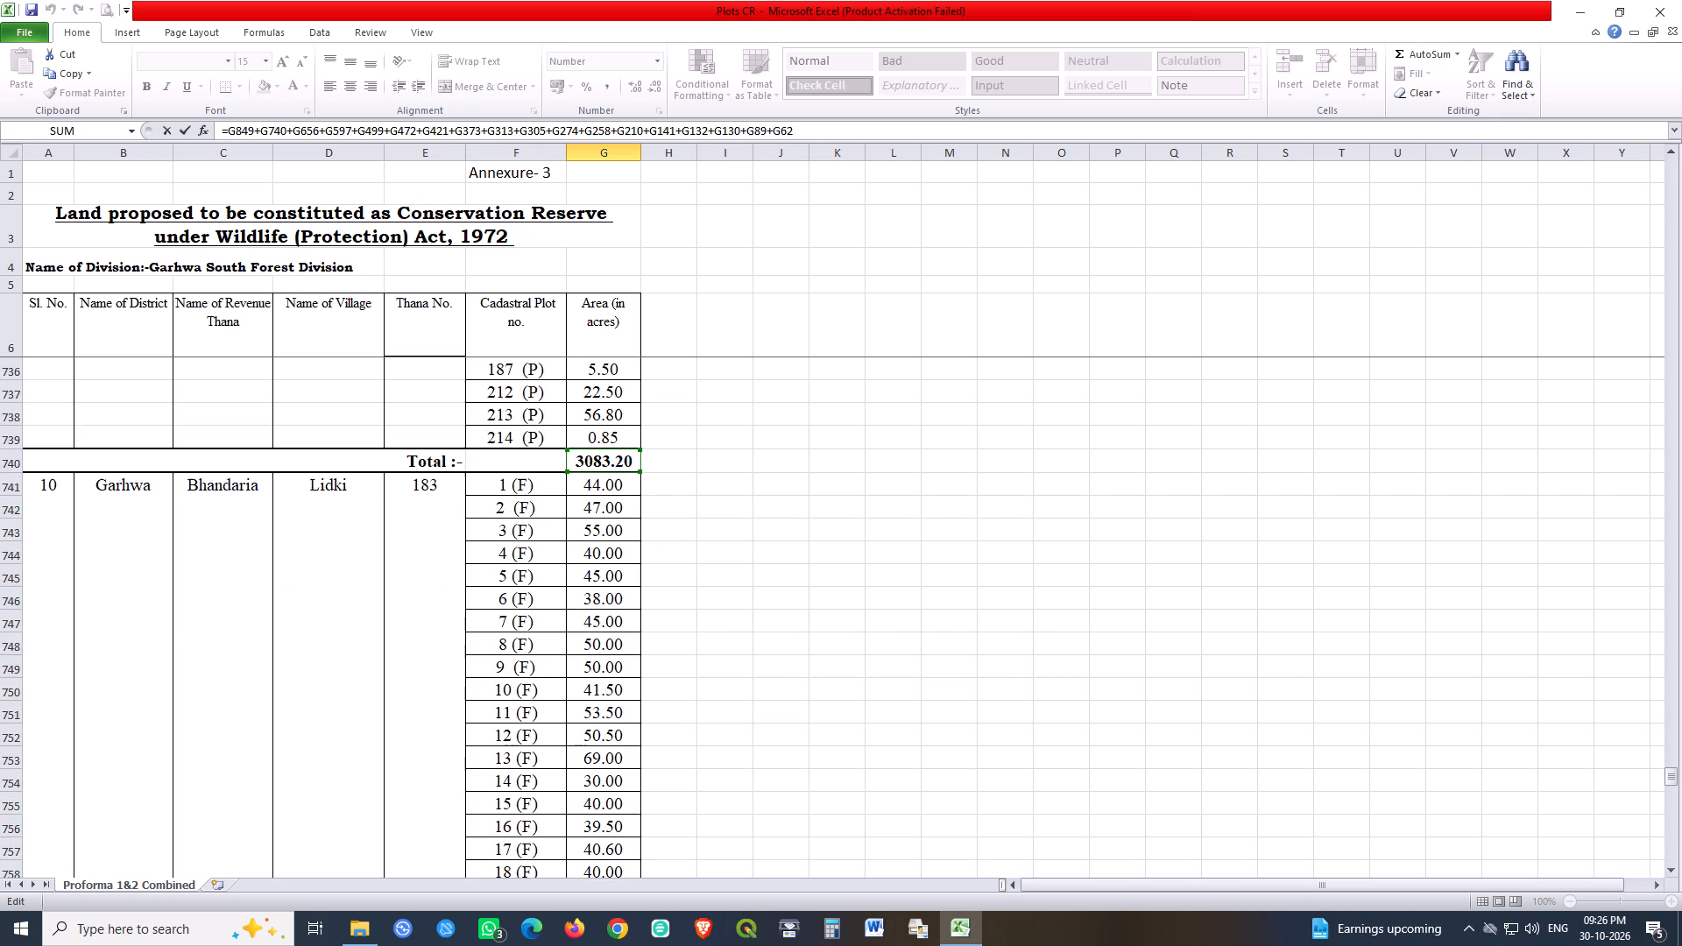
{"action": "scroll", "coordinate": [772, 636], "scroll_direction": "up", "scroll_amount": 20}
{"action": "scroll", "coordinate": [772, 636], "scroll_direction": "up", "scroll_amount": 5}
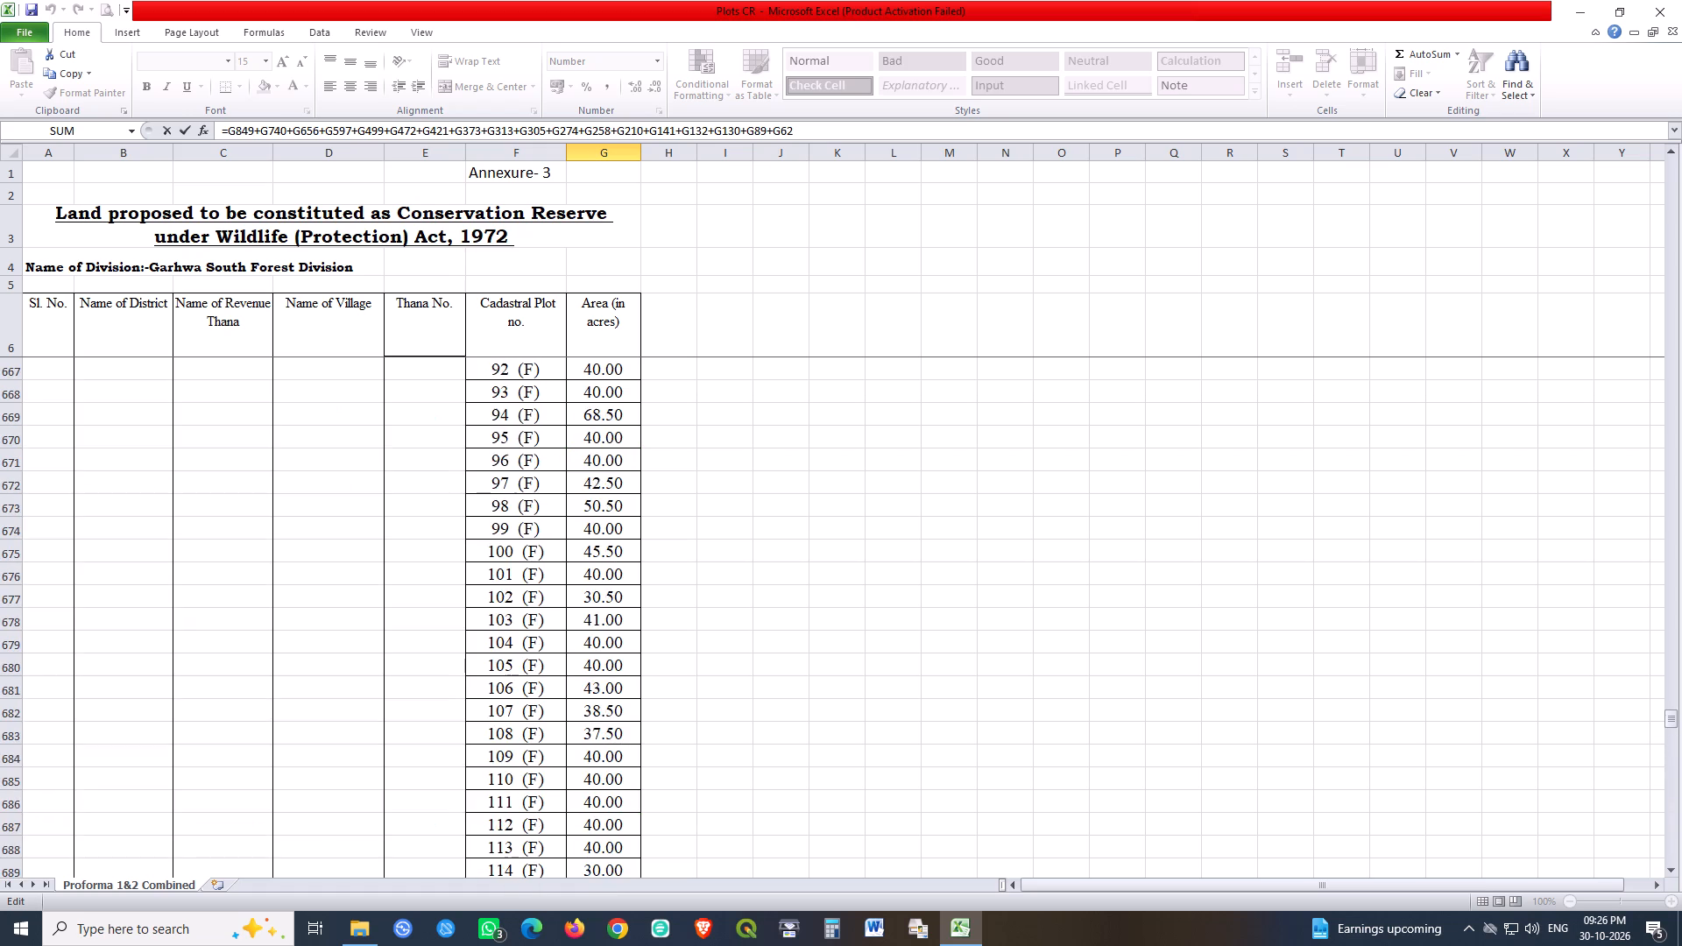
{"action": "scroll", "coordinate": [772, 636], "scroll_direction": "up", "scroll_amount": 15}
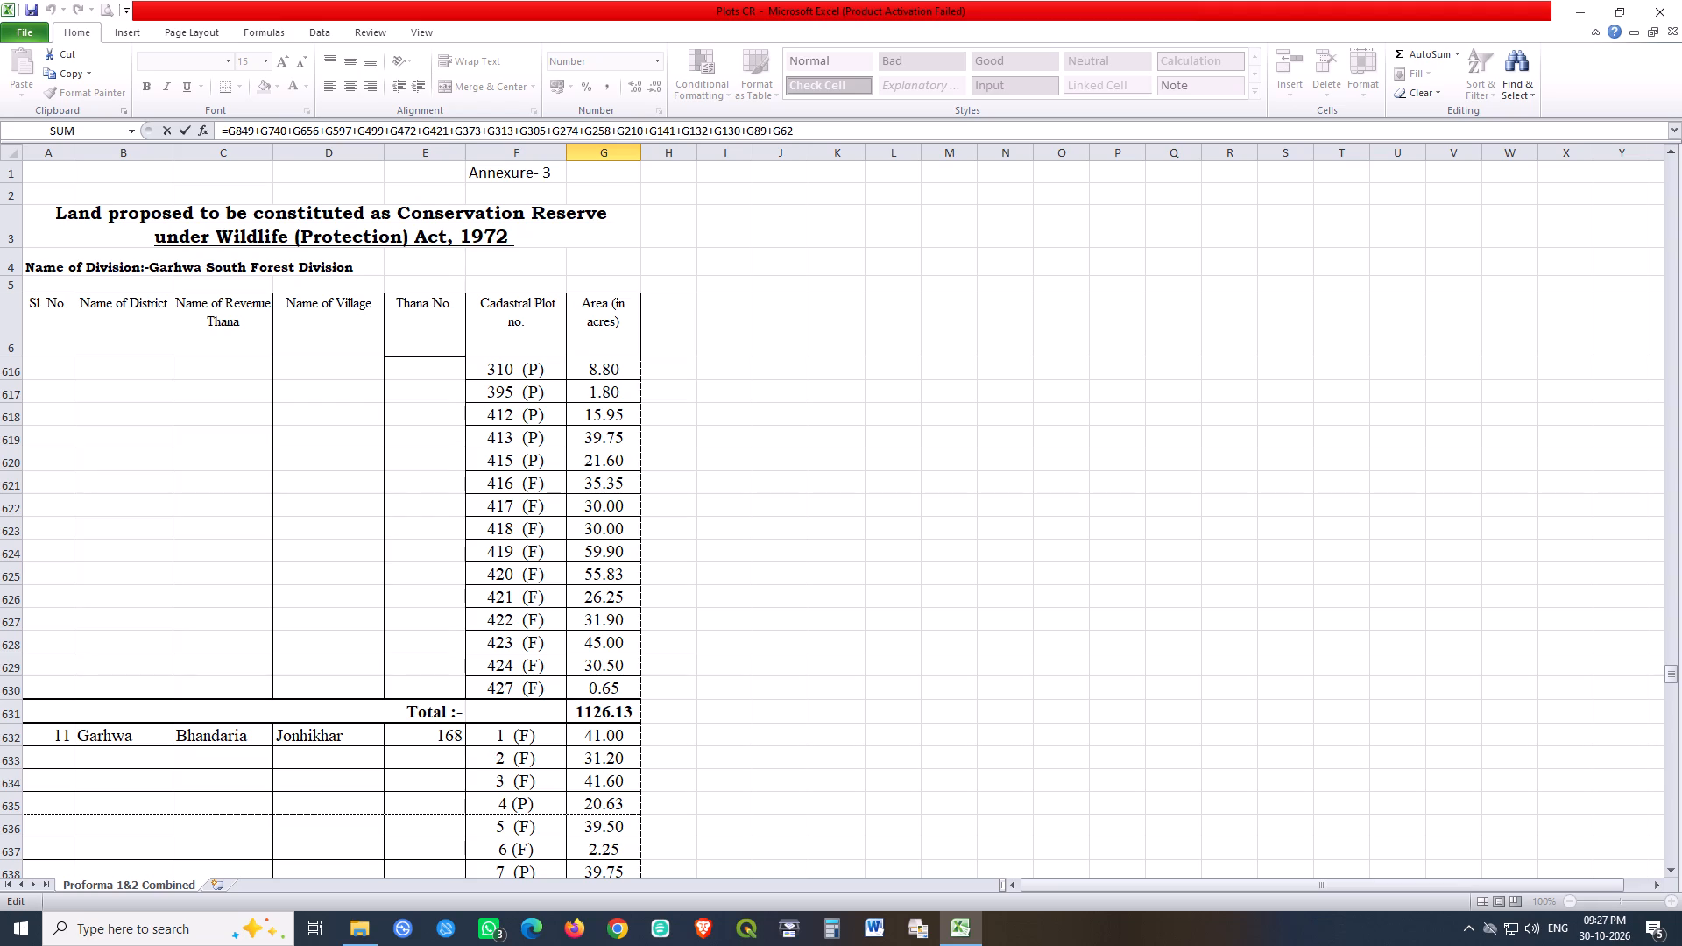
{"action": "scroll", "coordinate": [723, 681], "scroll_direction": "down", "scroll_amount": 12}
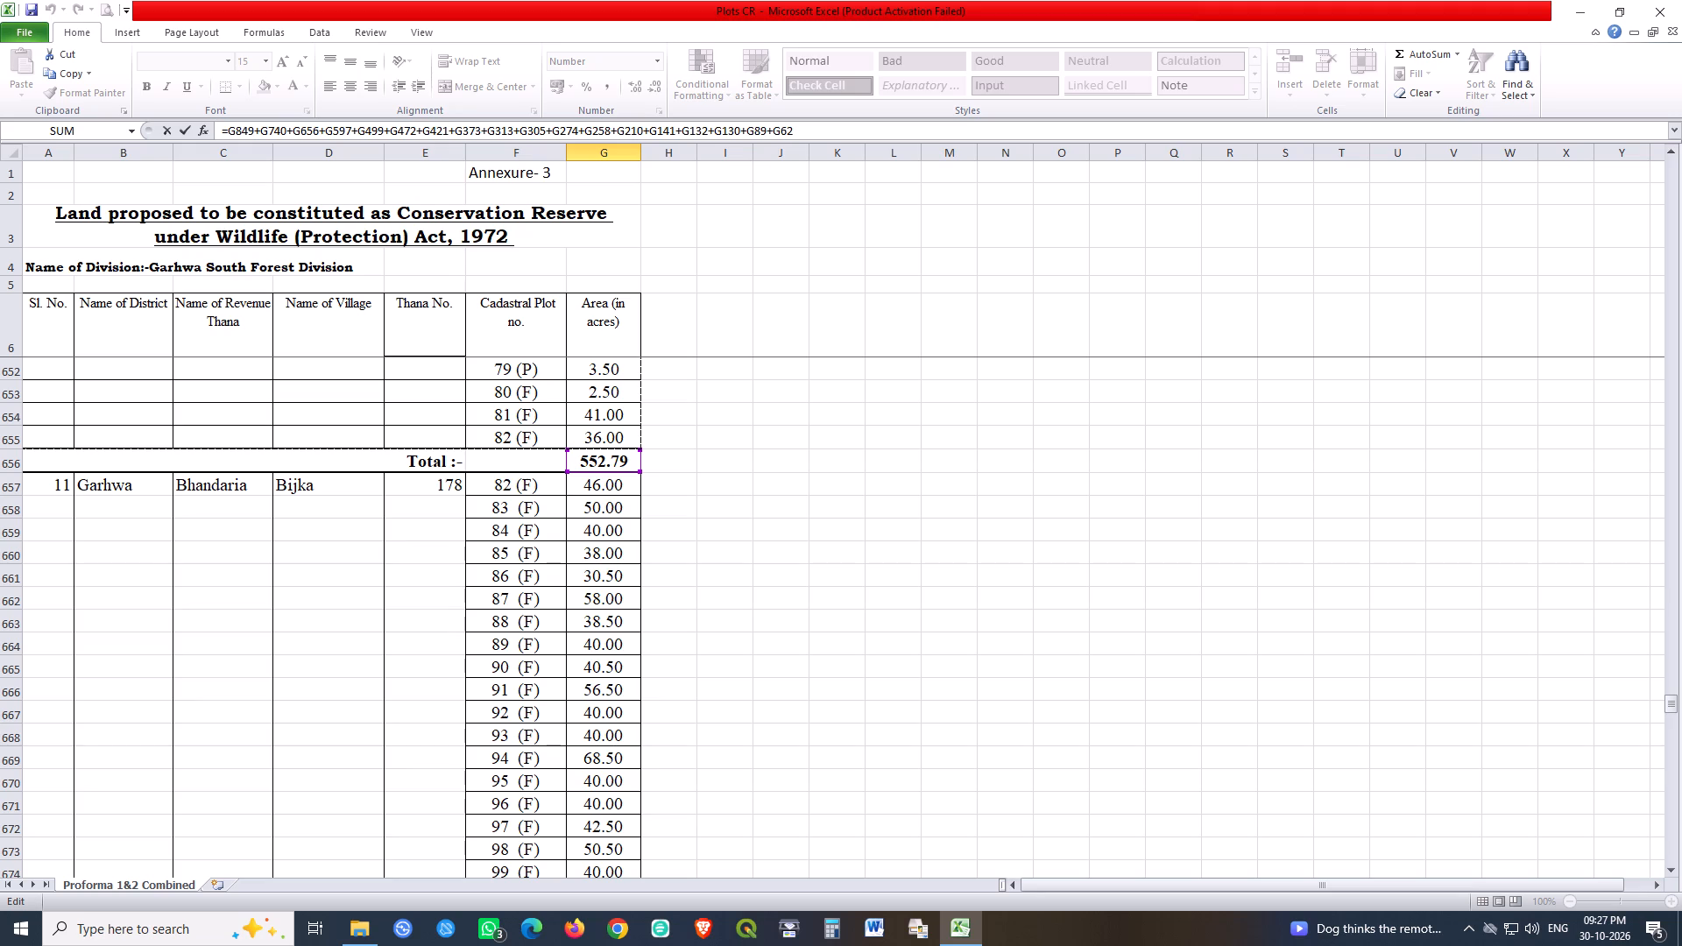
{"action": "scroll", "coordinate": [726, 680], "scroll_direction": "up", "scroll_amount": 1}
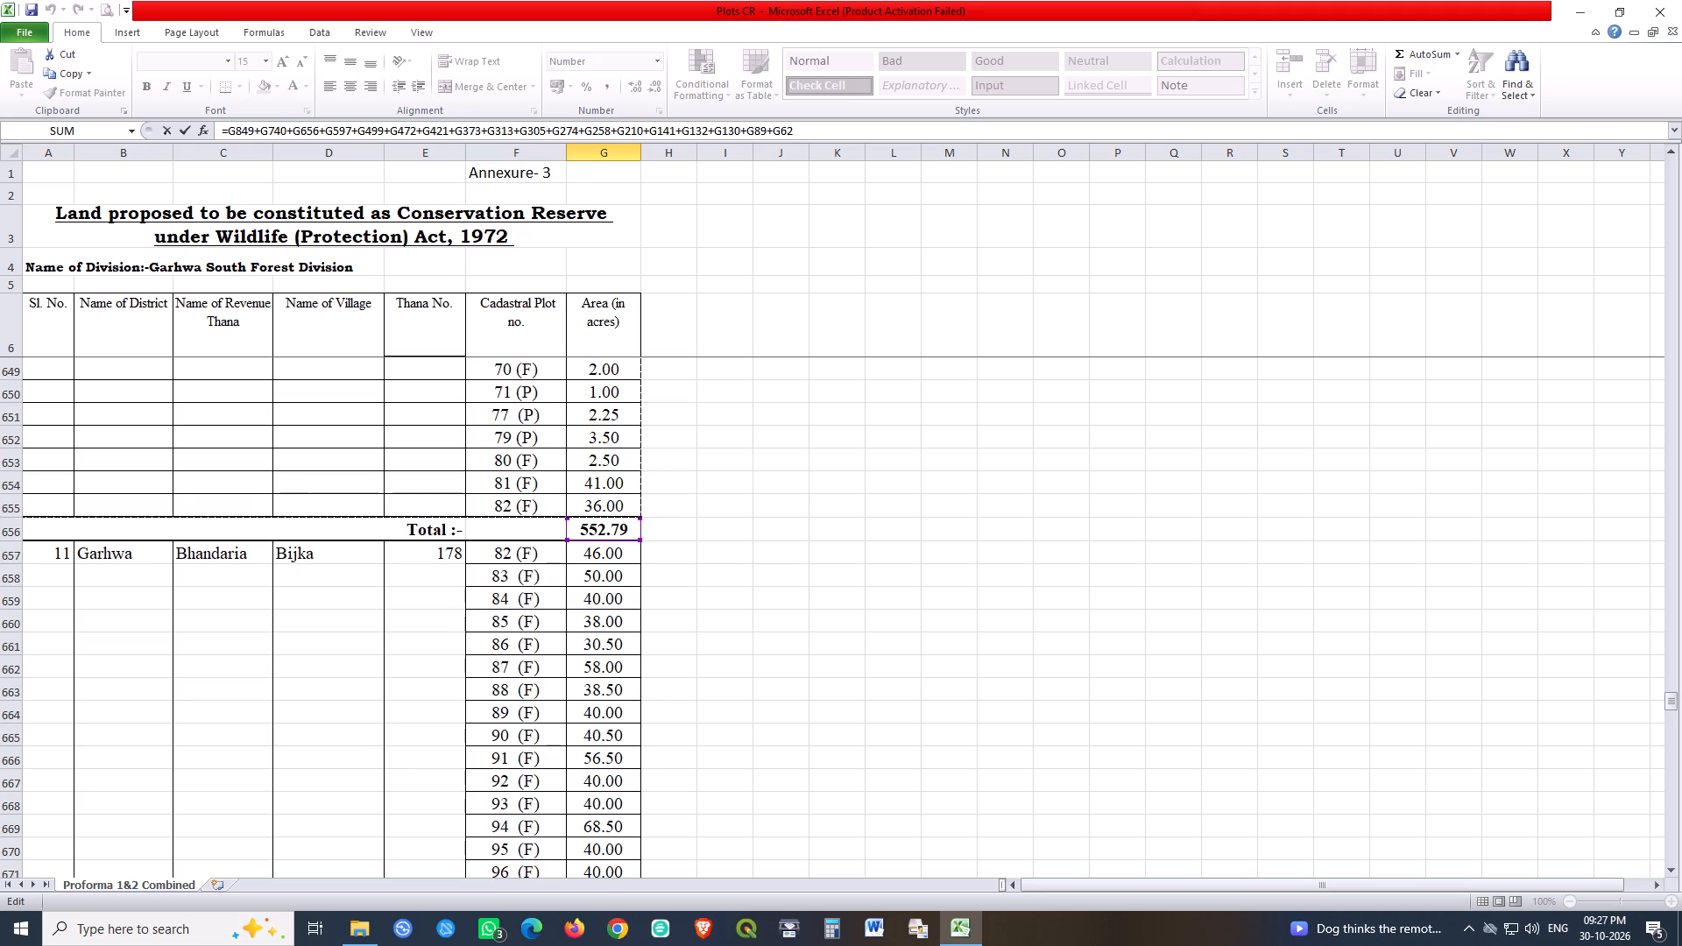
{"action": "scroll", "coordinate": [726, 680], "scroll_direction": "up", "scroll_amount": 1}
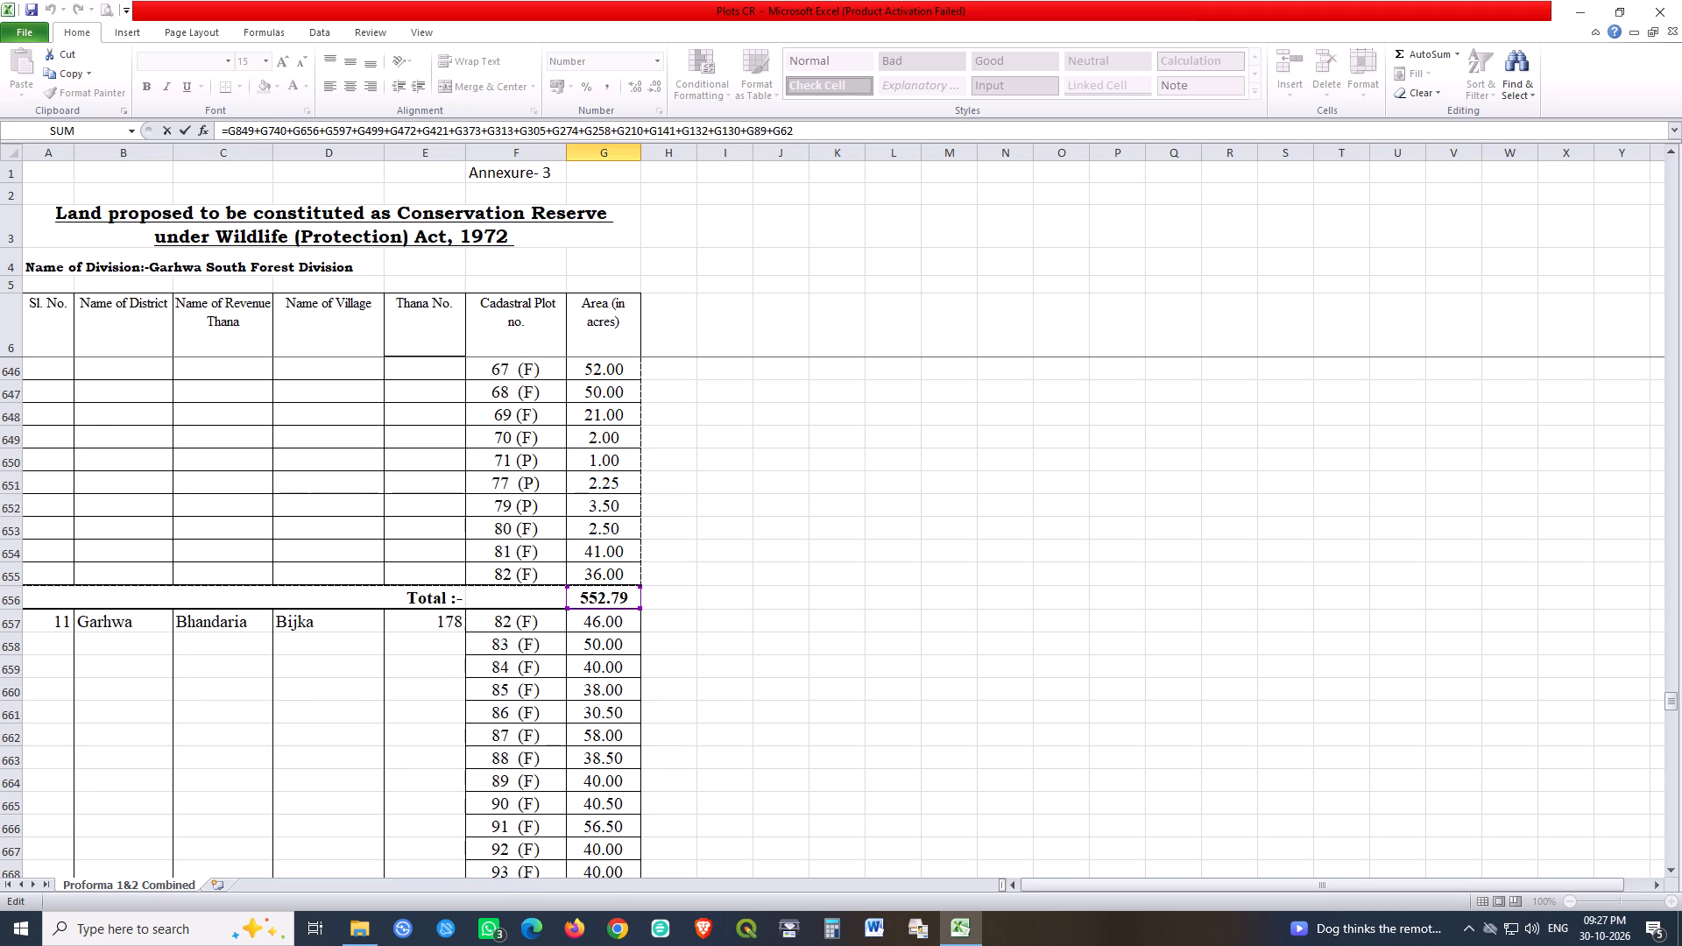
{"action": "scroll", "coordinate": [726, 680], "scroll_direction": "down", "scroll_amount": 4}
{"action": "scroll", "coordinate": [726, 680], "scroll_direction": "down", "scroll_amount": 20}
{"action": "scroll", "coordinate": [726, 680], "scroll_direction": "down", "scroll_amount": 6}
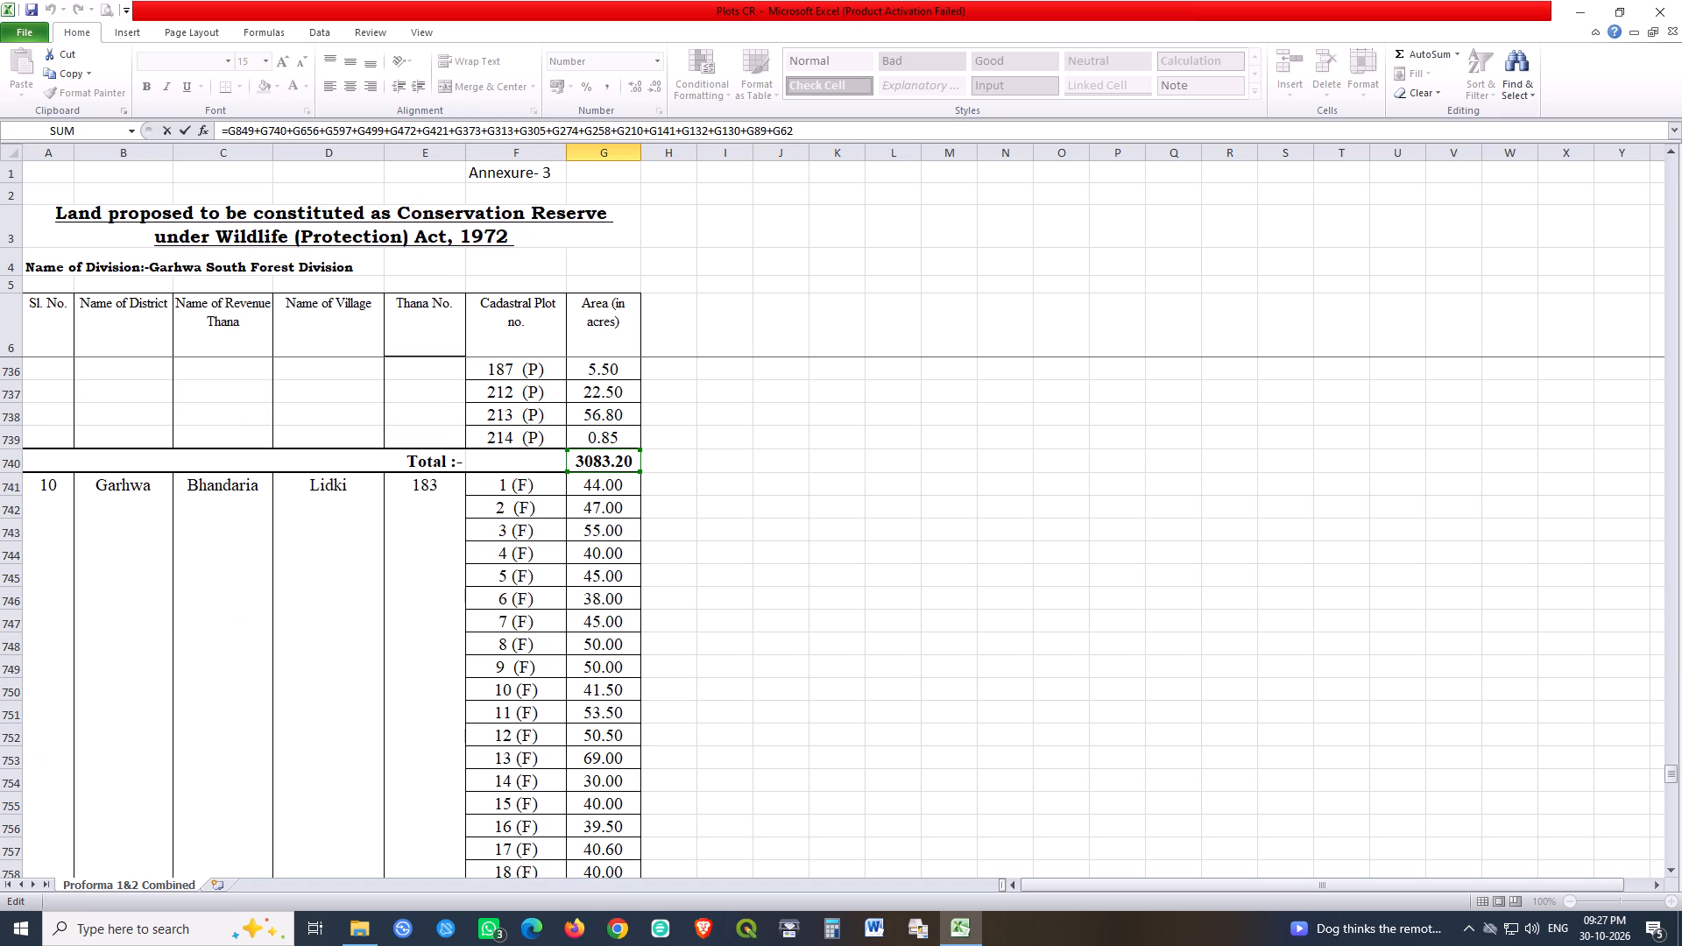
{"action": "scroll", "coordinate": [726, 680], "scroll_direction": "down", "scroll_amount": 20}
{"action": "scroll", "coordinate": [726, 680], "scroll_direction": "down", "scroll_amount": 5}
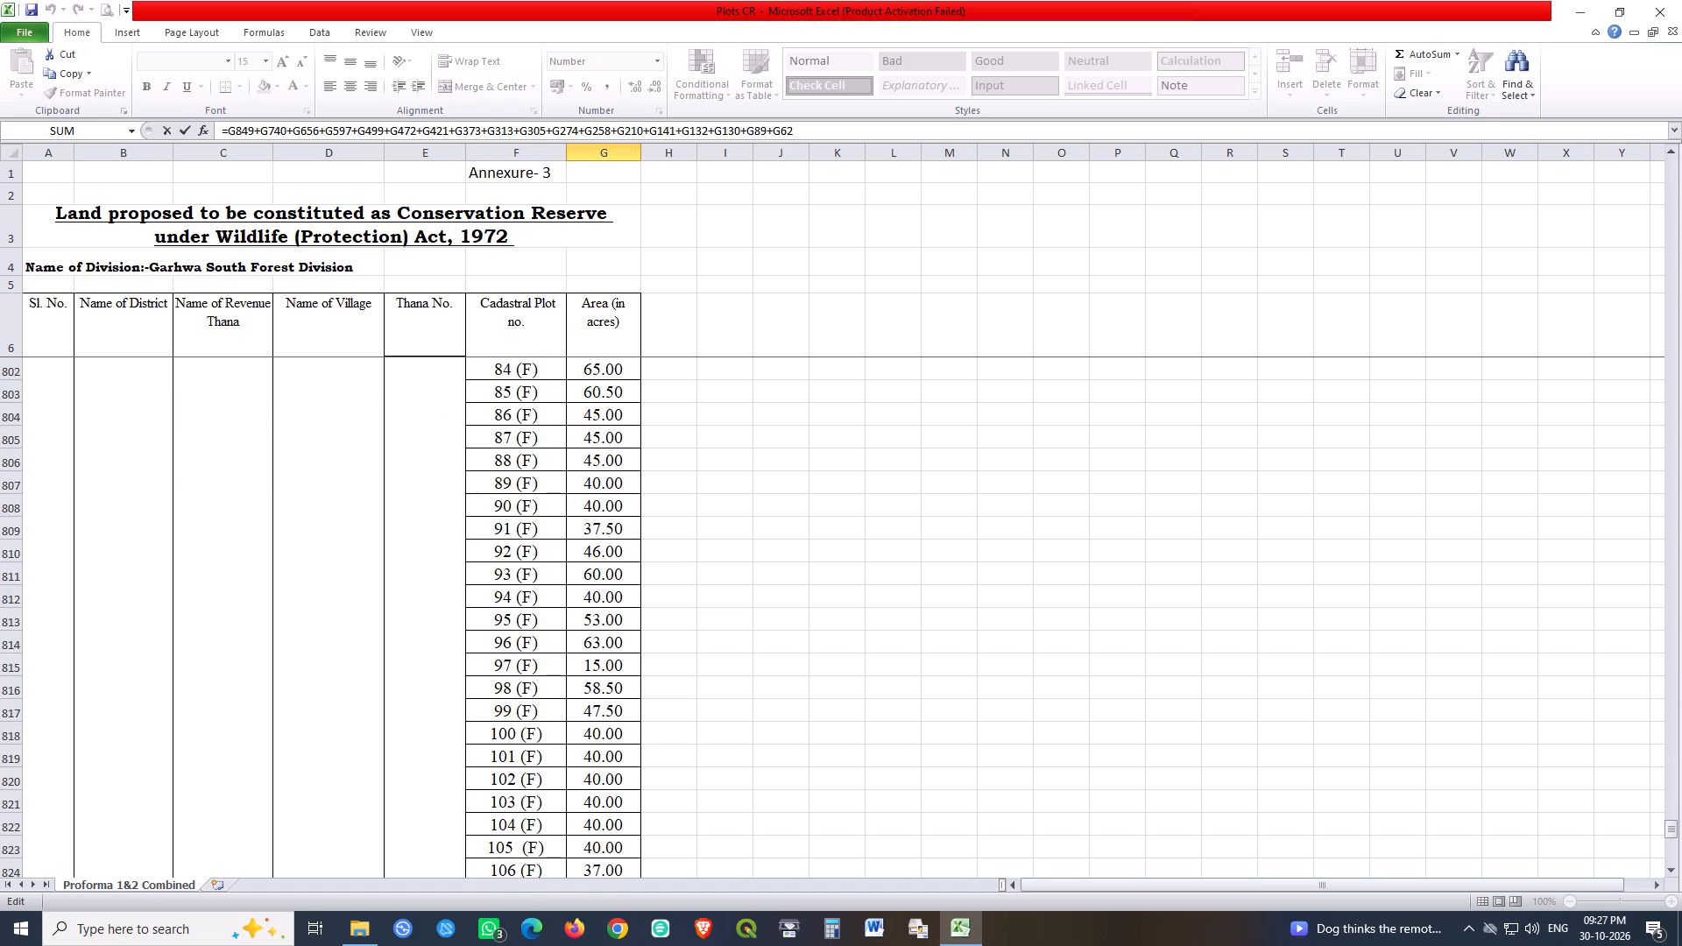
{"action": "scroll", "coordinate": [726, 680], "scroll_direction": "down", "scroll_amount": 8}
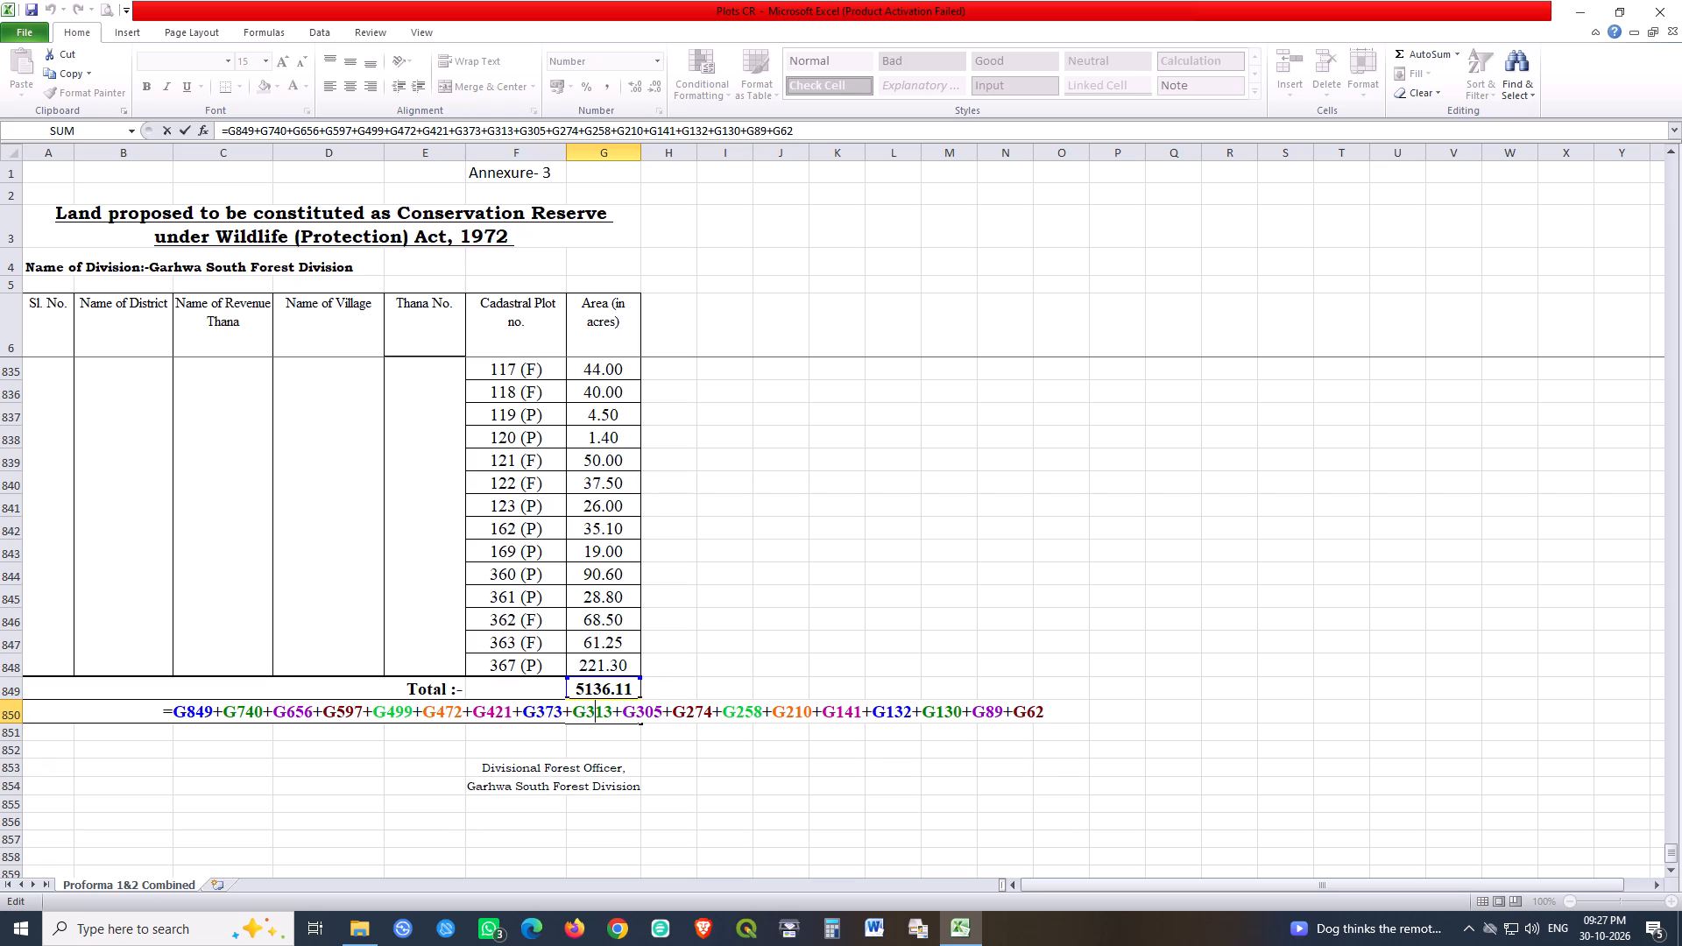
{"action": "scroll", "coordinate": [602, 633], "scroll_direction": "up", "scroll_amount": 7}
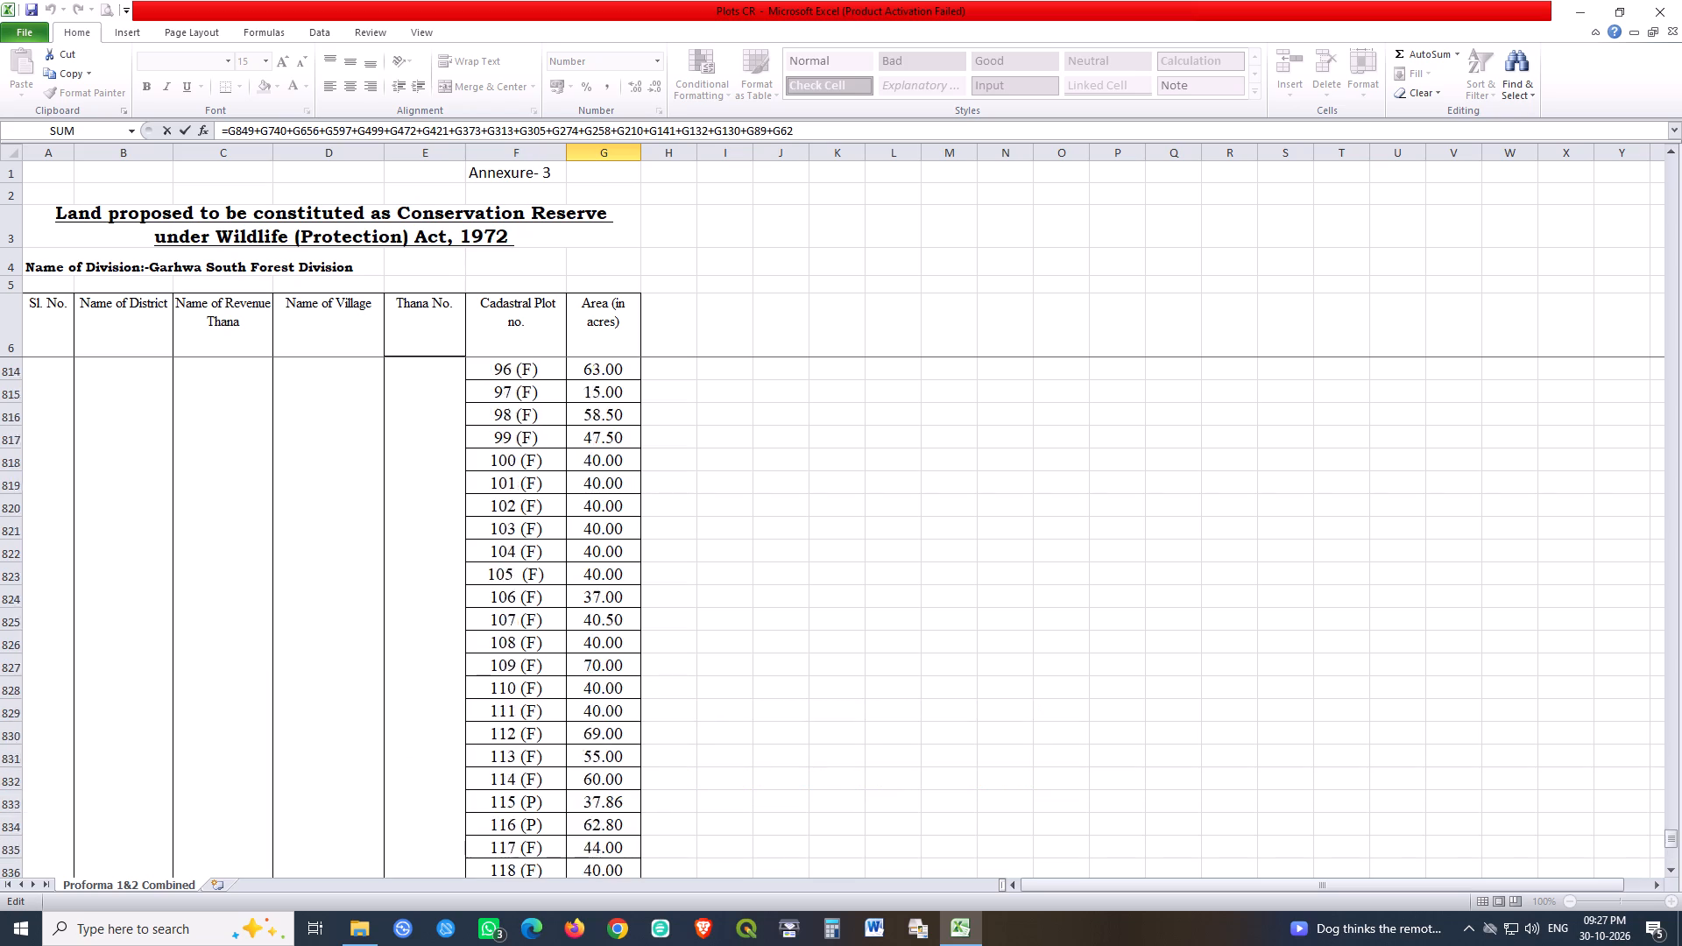
{"action": "scroll", "coordinate": [602, 633], "scroll_direction": "up", "scroll_amount": 20}
{"action": "scroll", "coordinate": [602, 633], "scroll_direction": "up", "scroll_amount": 7}
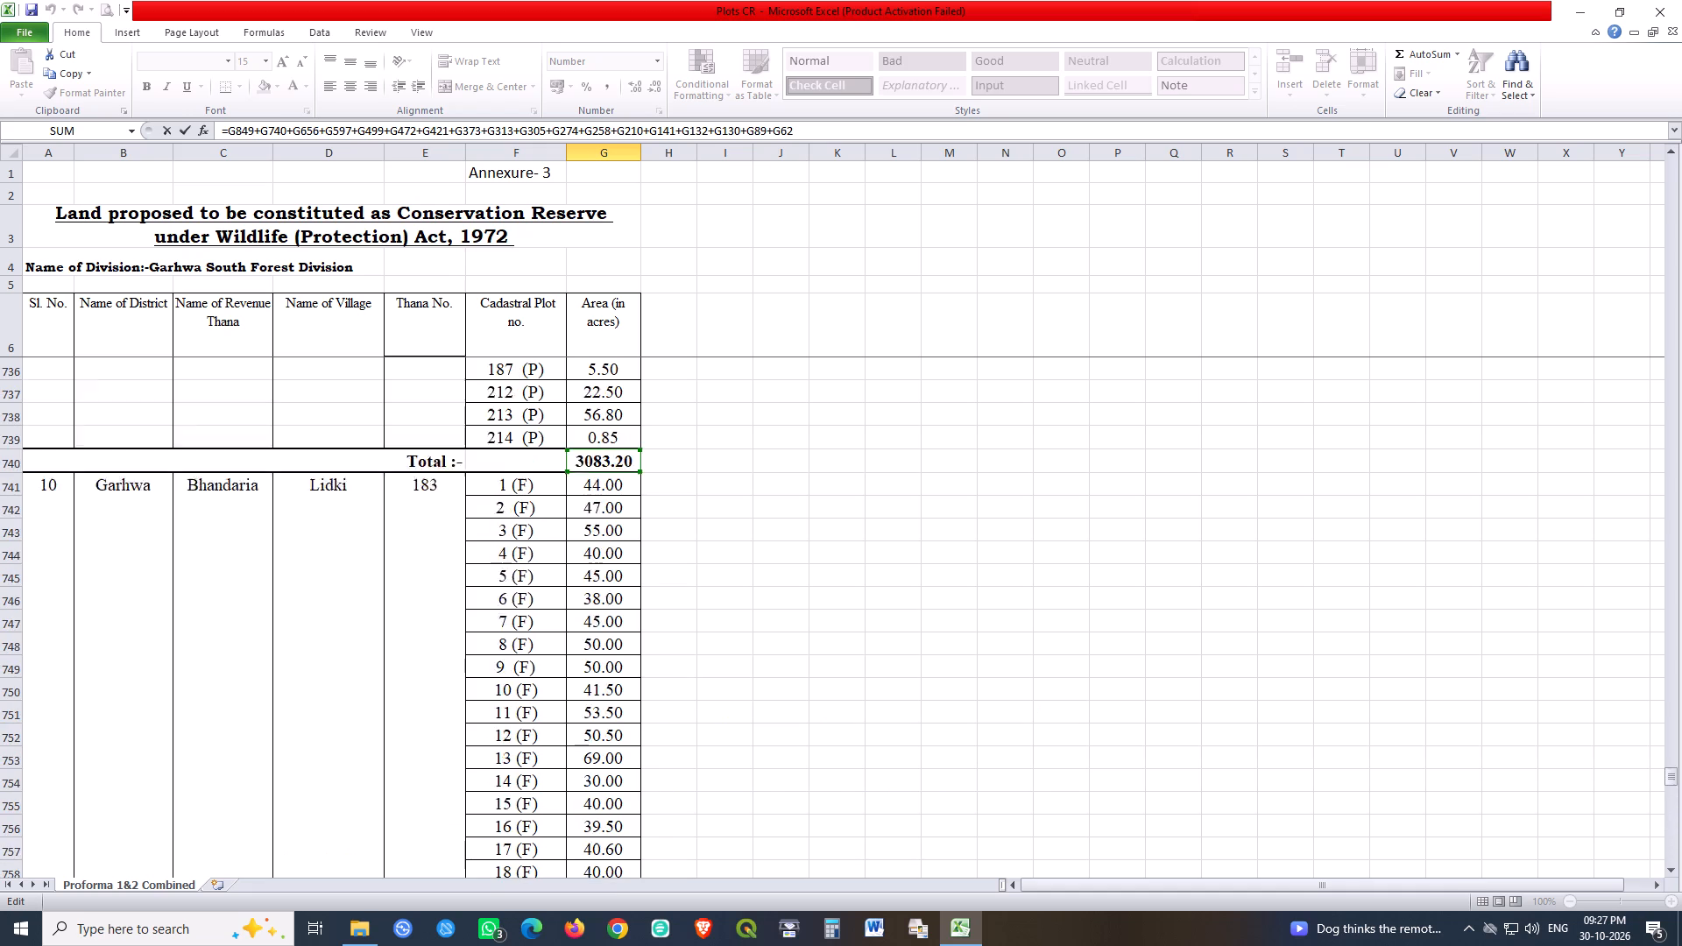
{"action": "scroll", "coordinate": [602, 633], "scroll_direction": "up", "scroll_amount": 1}
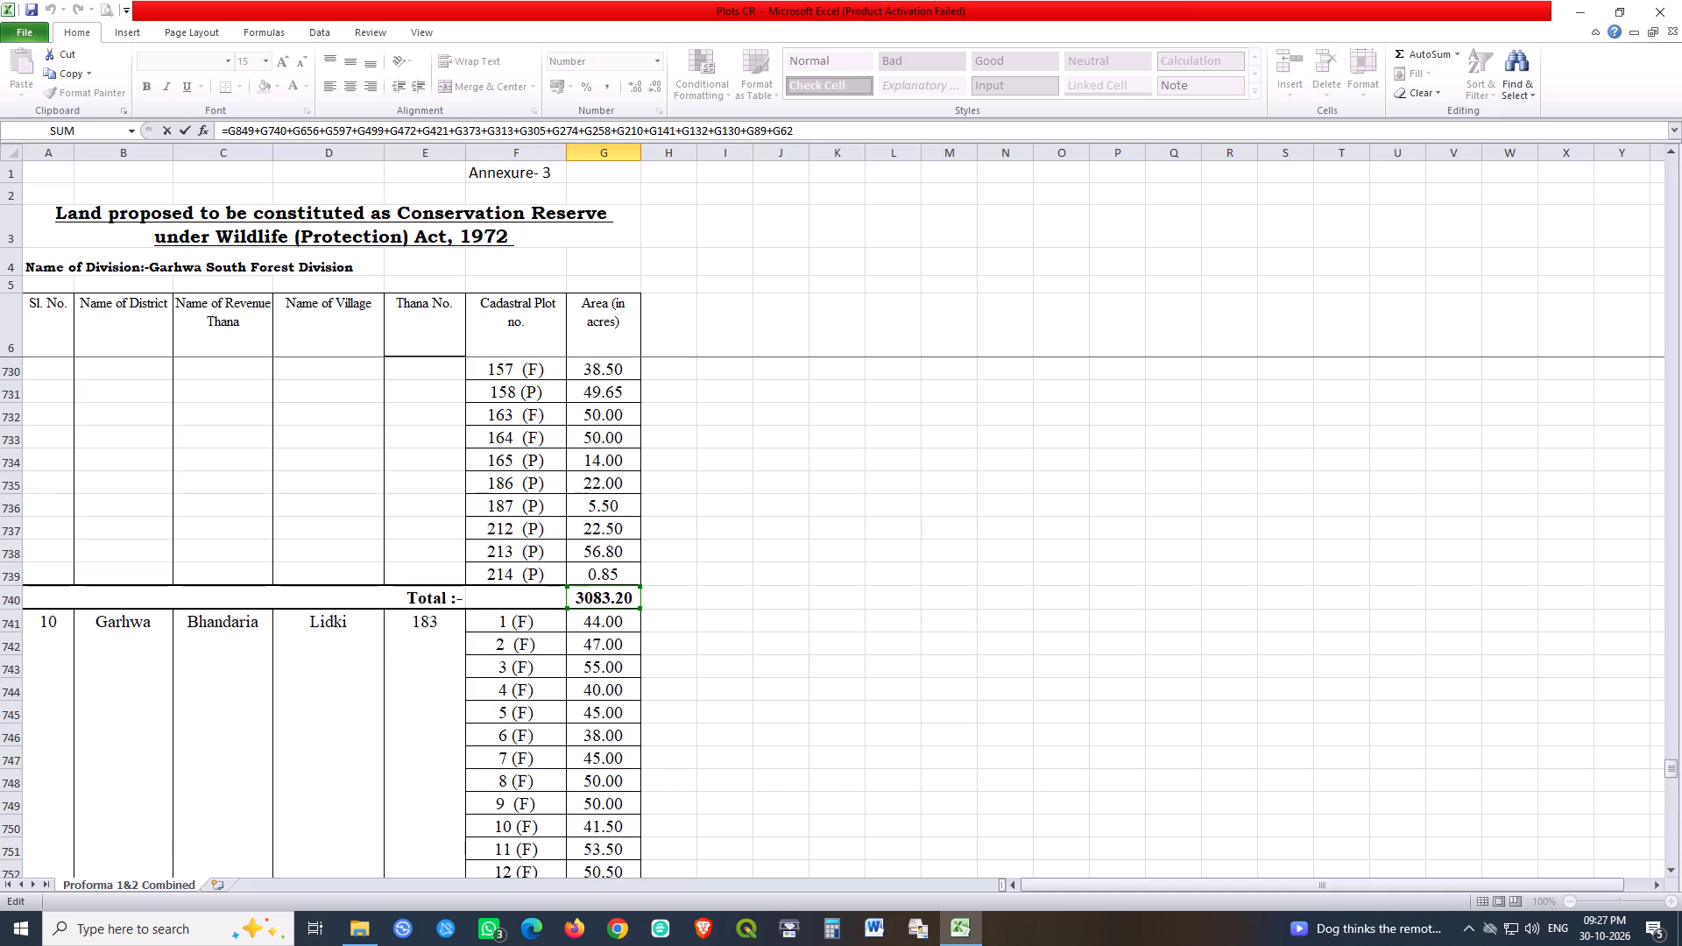
{"action": "scroll", "coordinate": [602, 633], "scroll_direction": "up", "scroll_amount": 20}
{"action": "scroll", "coordinate": [602, 633], "scroll_direction": "up", "scroll_amount": 2}
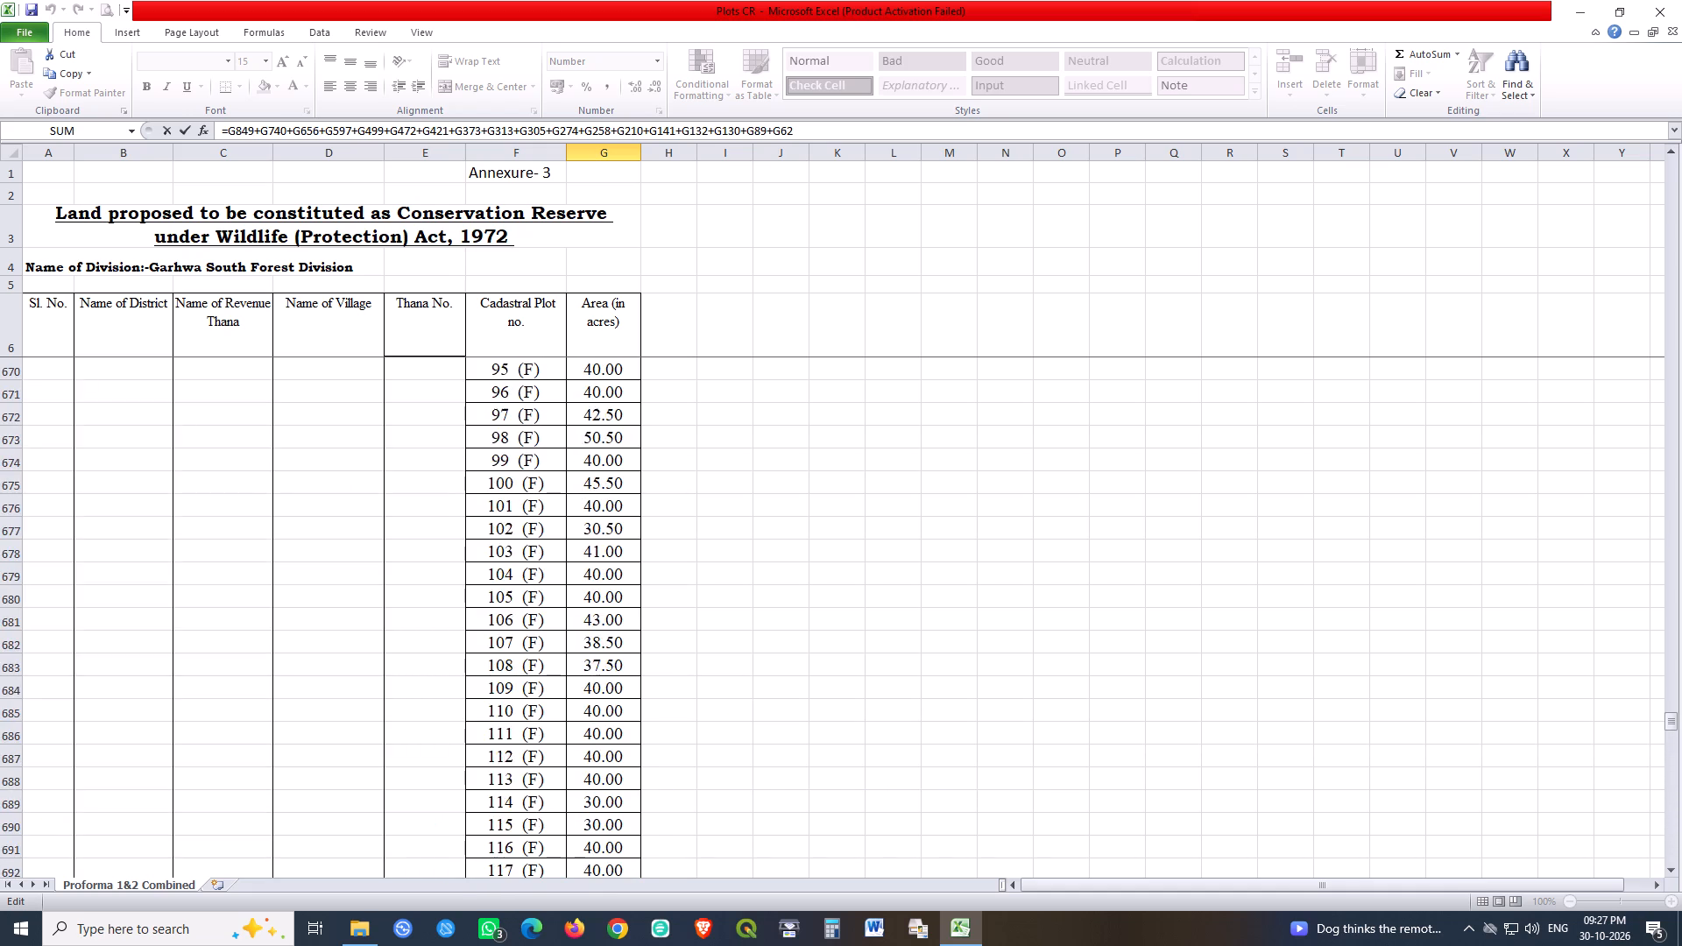
{"action": "scroll", "coordinate": [602, 633], "scroll_direction": "up", "scroll_amount": 14}
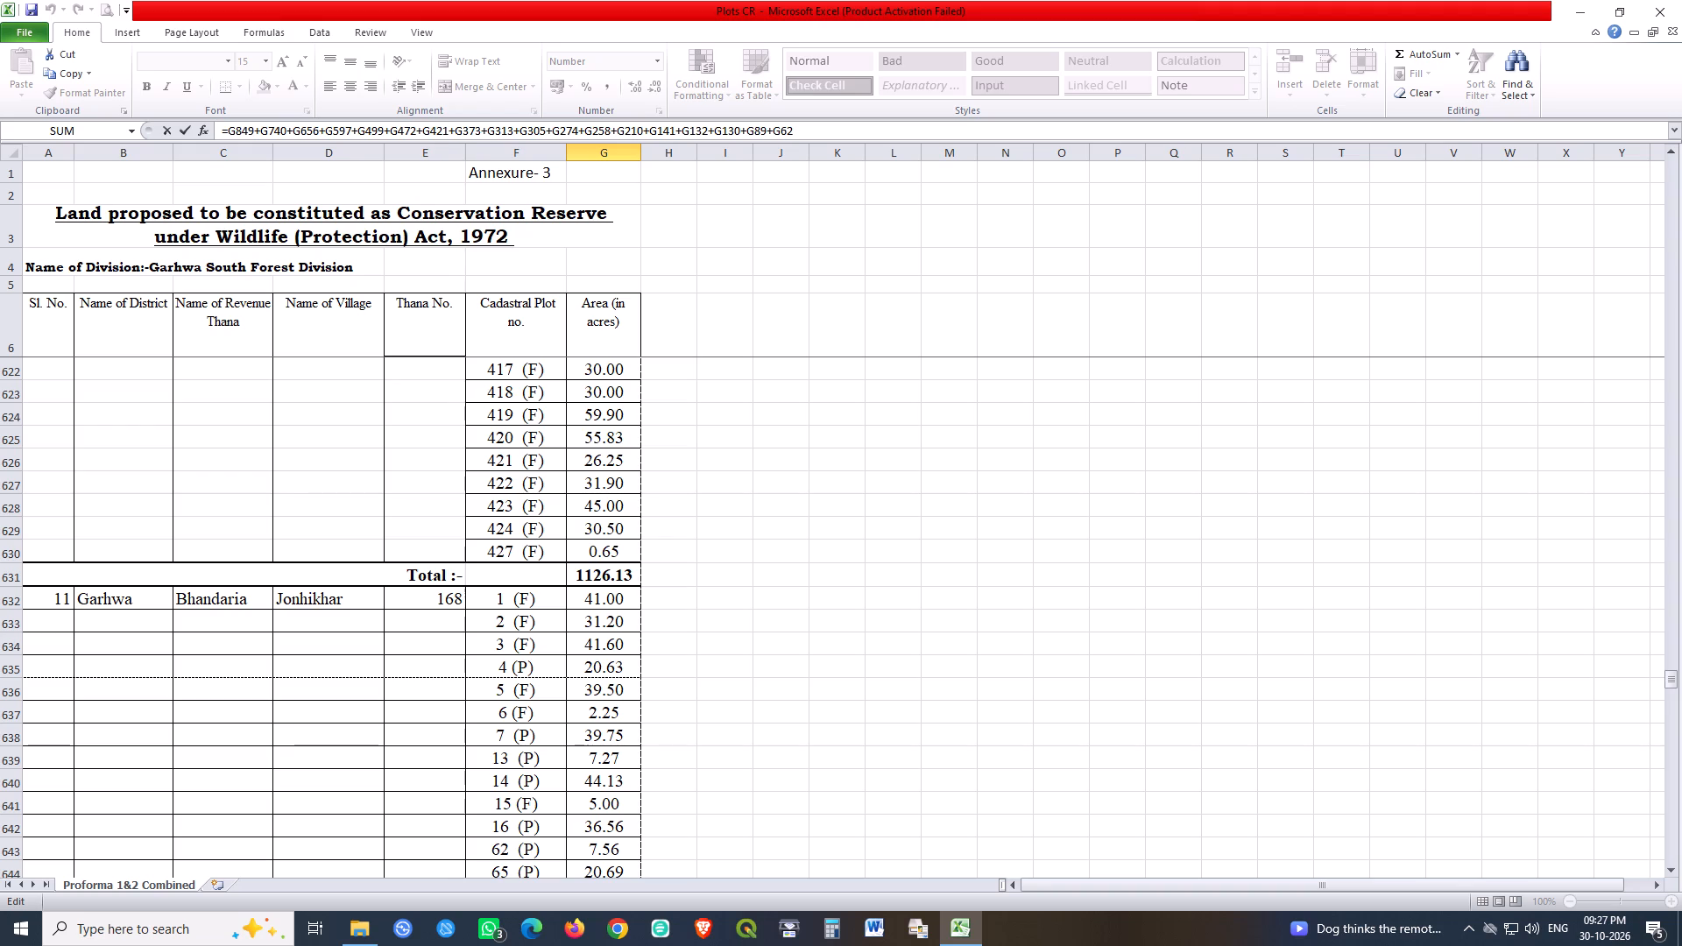
Add Tewali village's total, G631, to the Grand Total formula between G740 and G656, dismissing the OneDrive backup notification.
{"action": "left_click", "coordinate": [294, 131]}
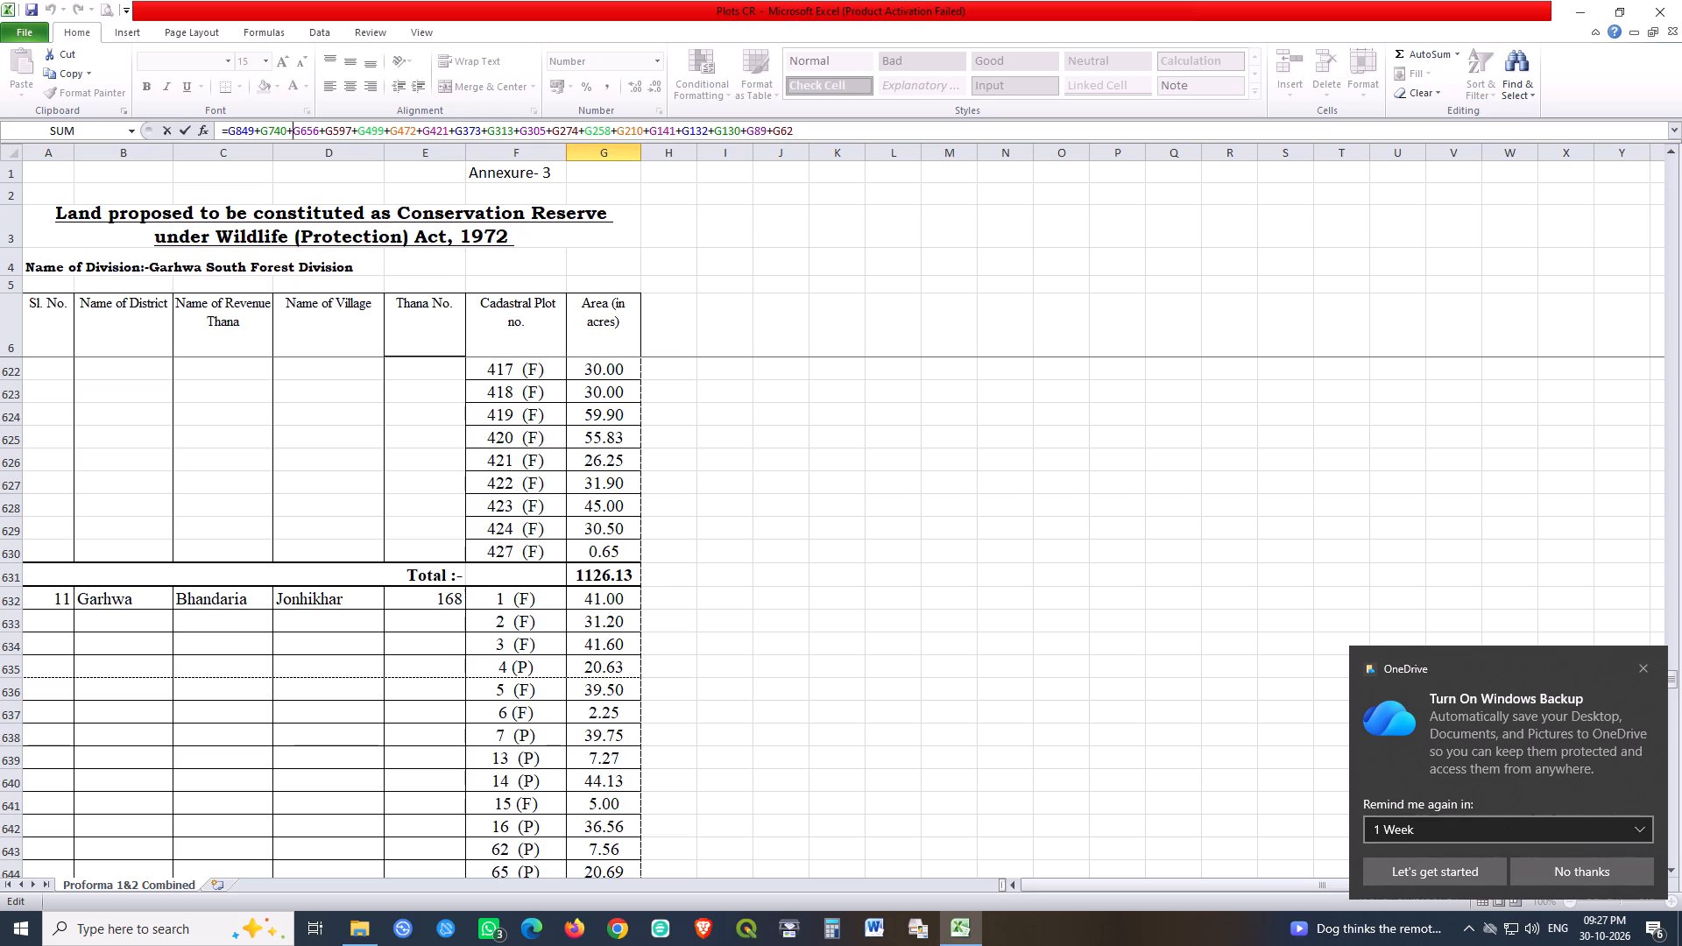
{"action": "key", "text": "g"}
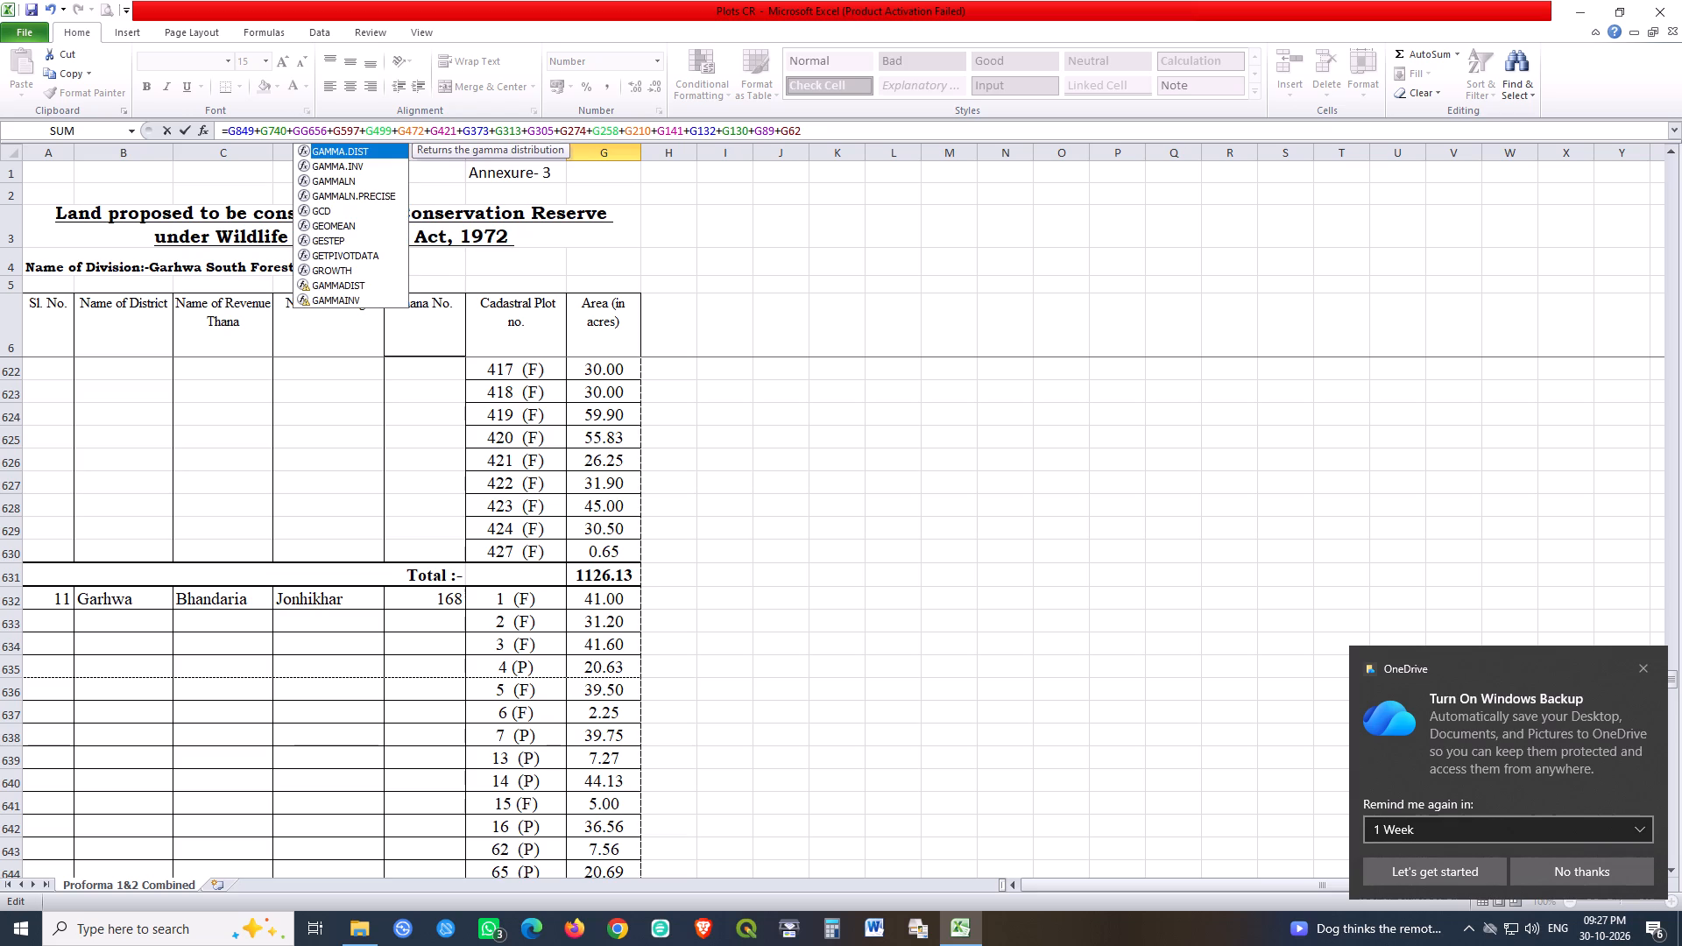
{"action": "type", "text": "631"}
{"action": "key", "text": "plus"}
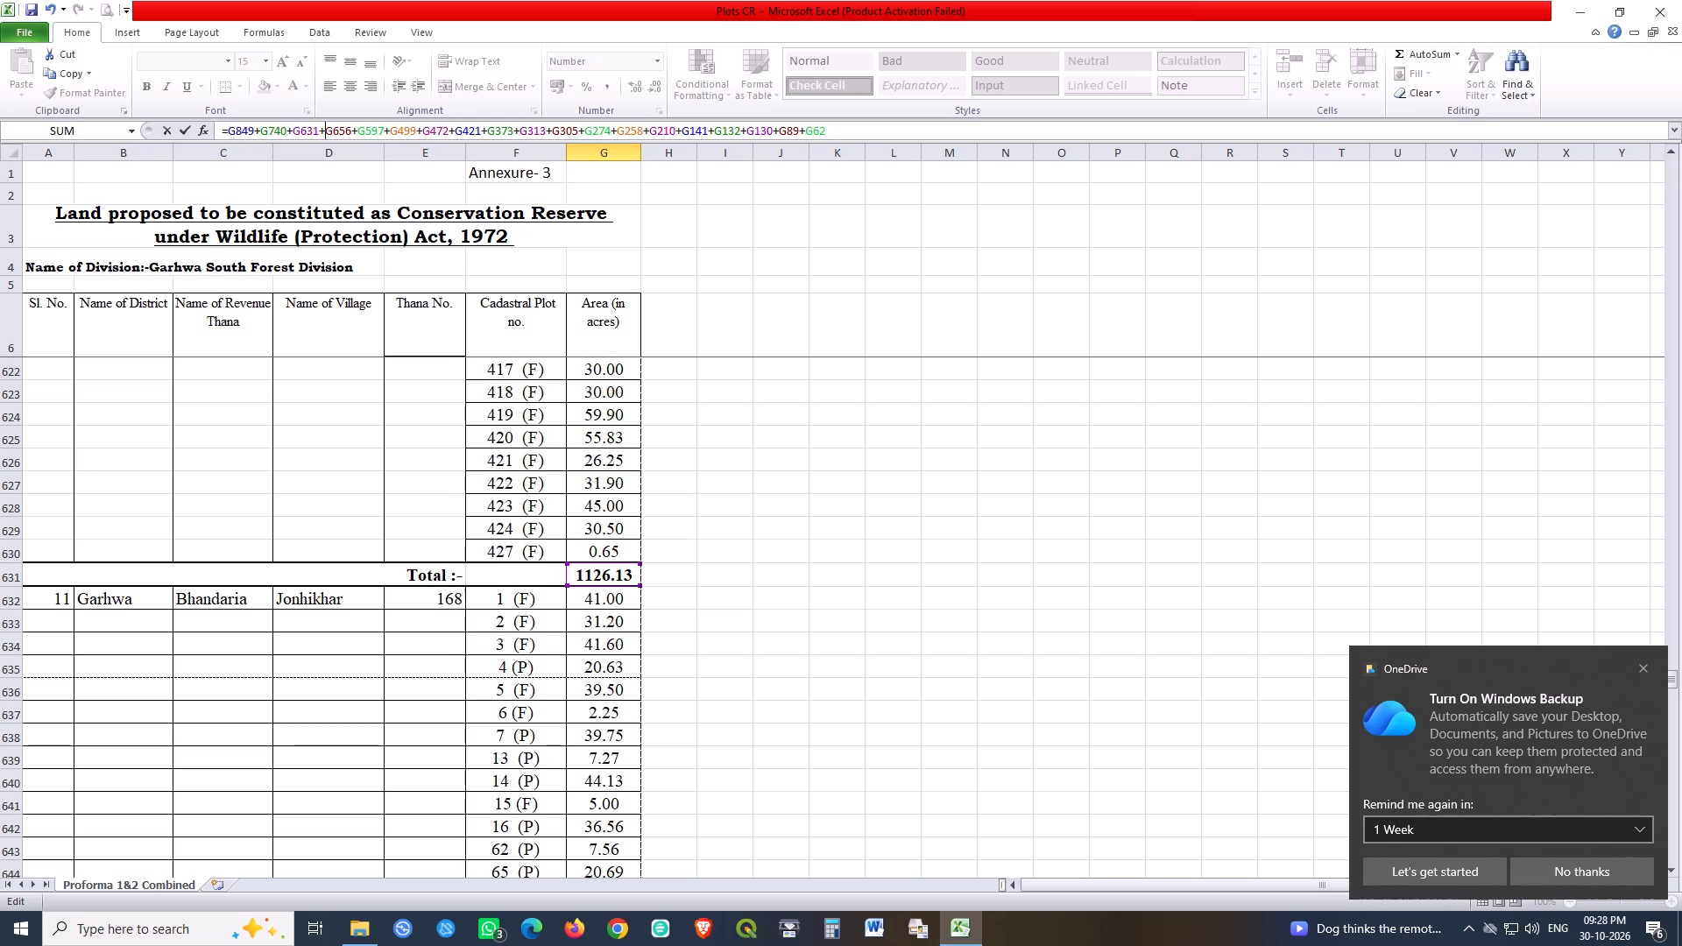
{"action": "scroll", "coordinate": [631, 630], "scroll_direction": "up", "scroll_amount": 3}
{"action": "scroll", "coordinate": [618, 559], "scroll_direction": "up", "scroll_amount": 9}
{"action": "left_click", "coordinate": [1646, 673]}
{"action": "scroll", "coordinate": [716, 669], "scroll_direction": "up", "scroll_amount": 3}
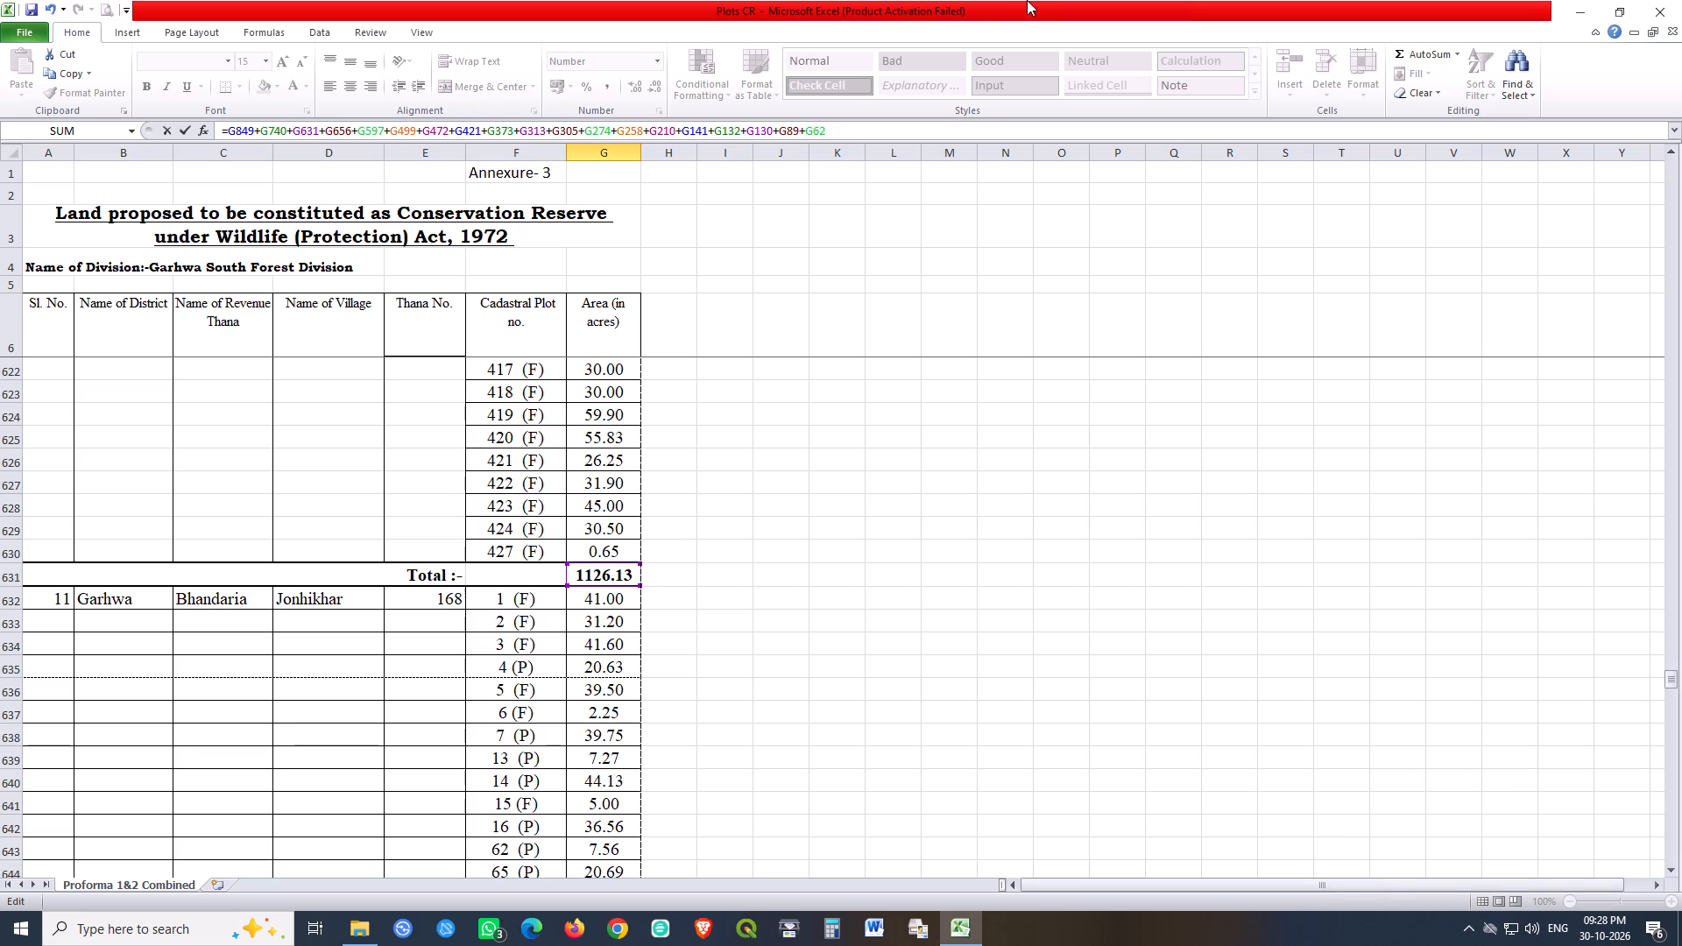
{"action": "left_click", "coordinate": [1000, 8]}
{"action": "scroll", "coordinate": [668, 523], "scroll_direction": "up", "scroll_amount": 3}
{"action": "scroll", "coordinate": [652, 546], "scroll_direction": "down", "scroll_amount": 4}
{"action": "scroll", "coordinate": [651, 550], "scroll_direction": "up", "scroll_amount": 5}
{"action": "key", "text": "Return"}
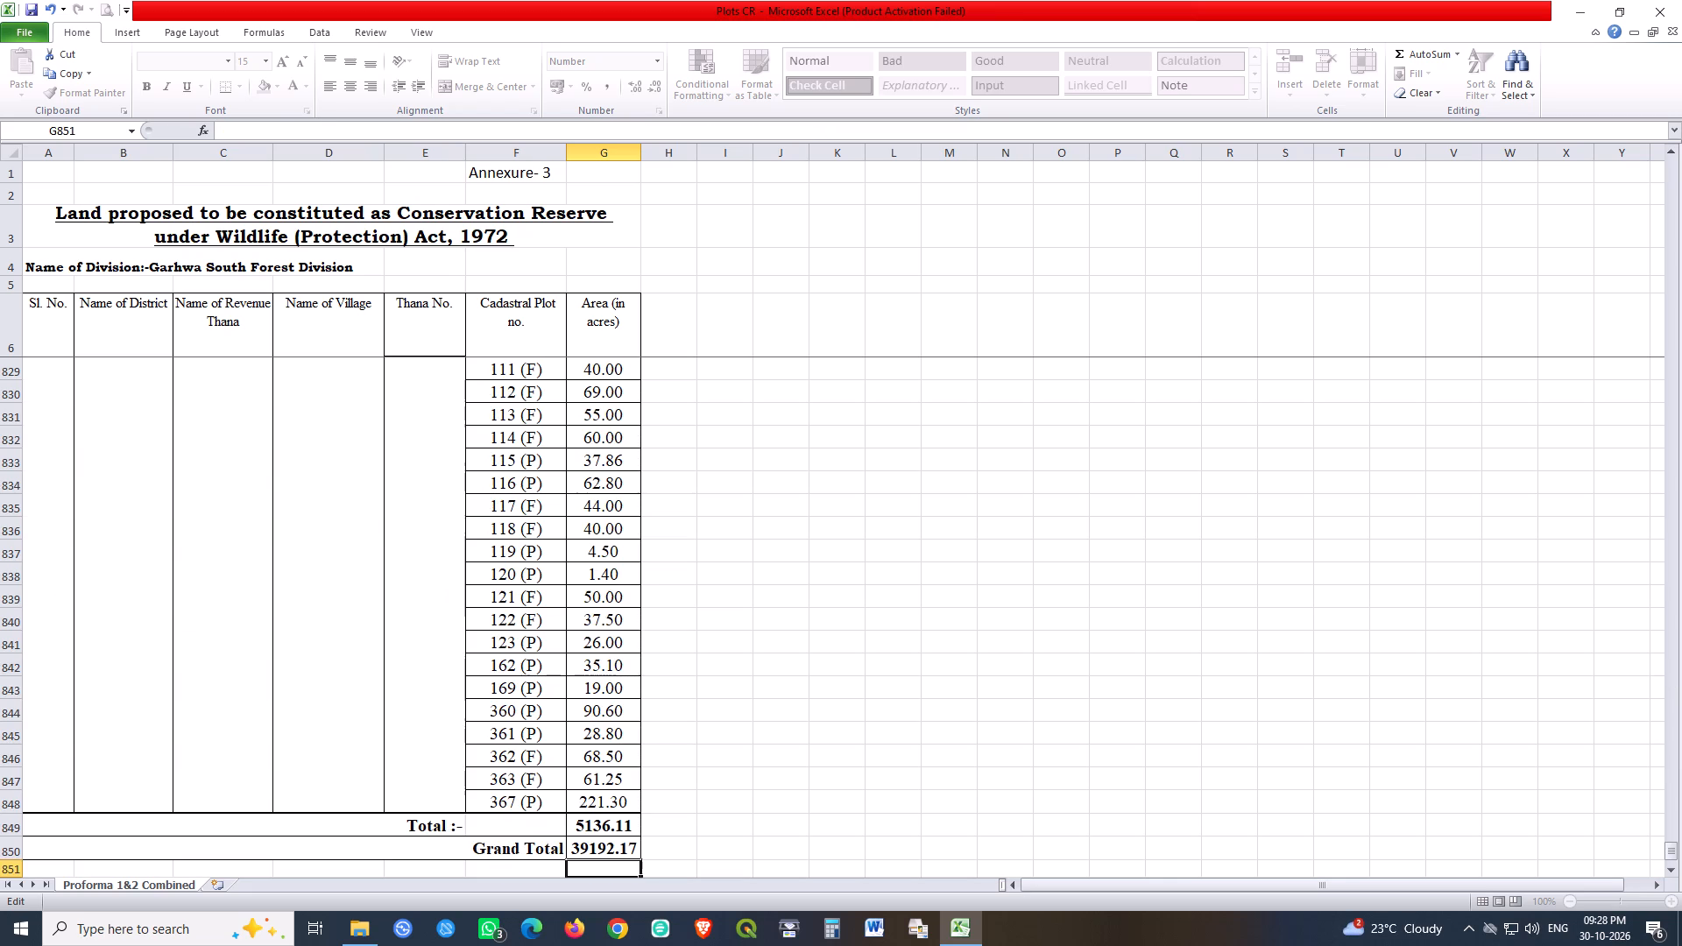
Open the Grand Total formula in G850 and compare its references with the village total rows from Lidki back to G597.
{"action": "double_click", "coordinate": [591, 851]}
{"action": "scroll", "coordinate": [767, 735], "scroll_direction": "up", "scroll_amount": 9}
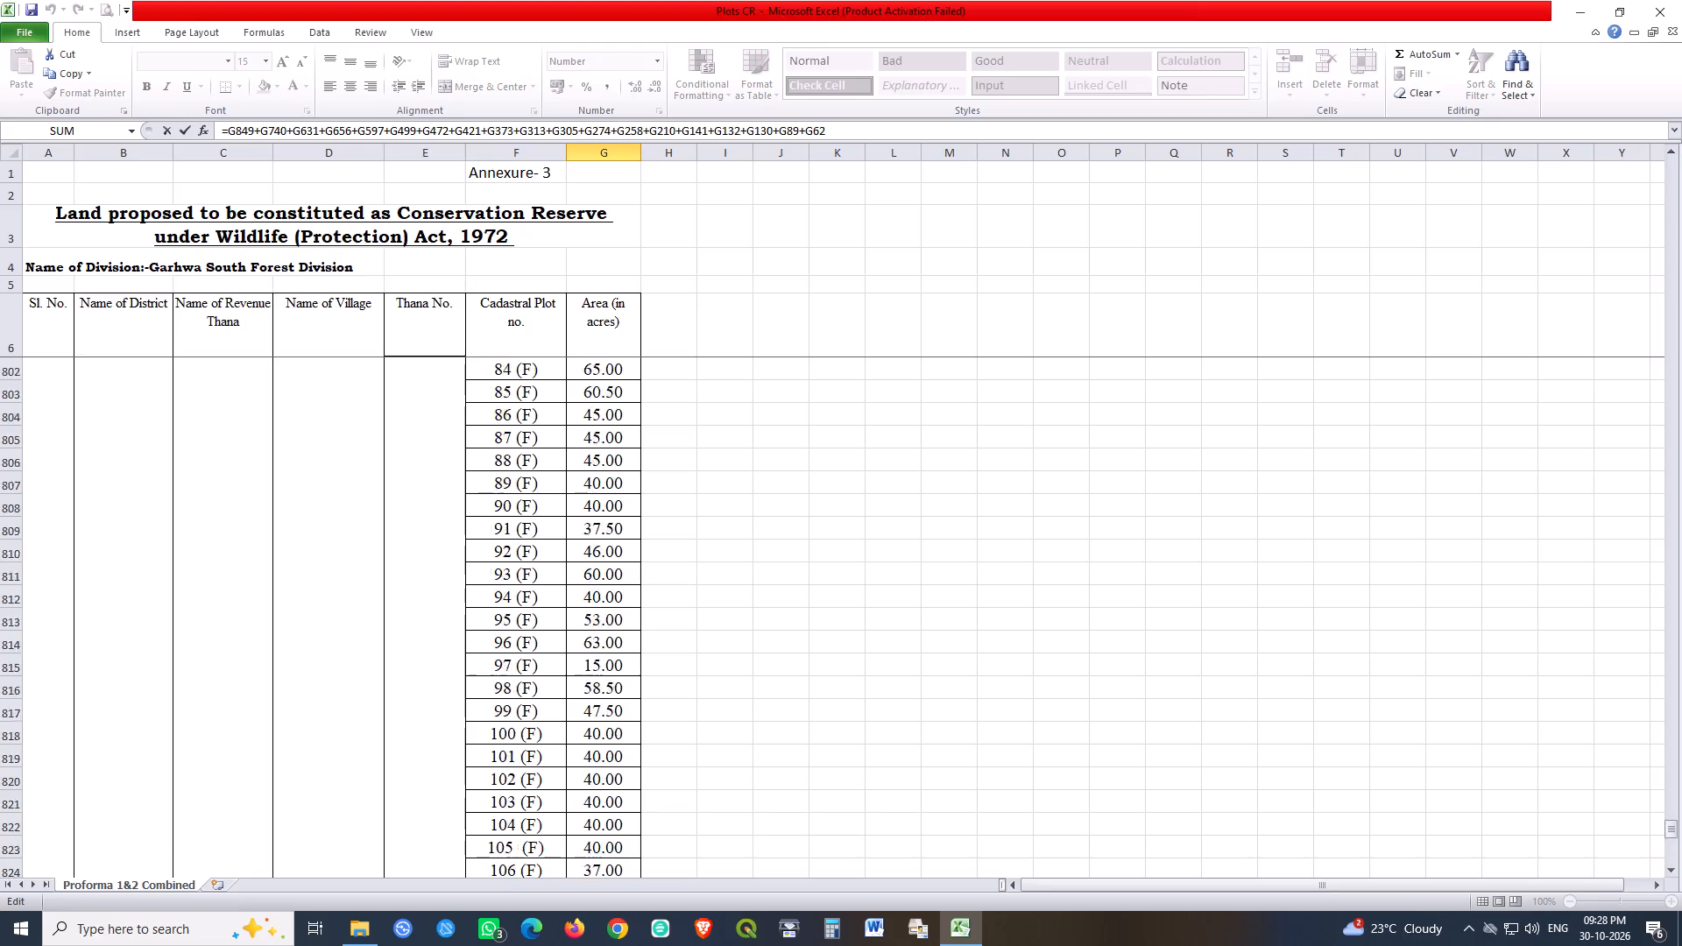
{"action": "scroll", "coordinate": [767, 735], "scroll_direction": "up", "scroll_amount": 20}
{"action": "scroll", "coordinate": [767, 735], "scroll_direction": "up", "scroll_amount": 7}
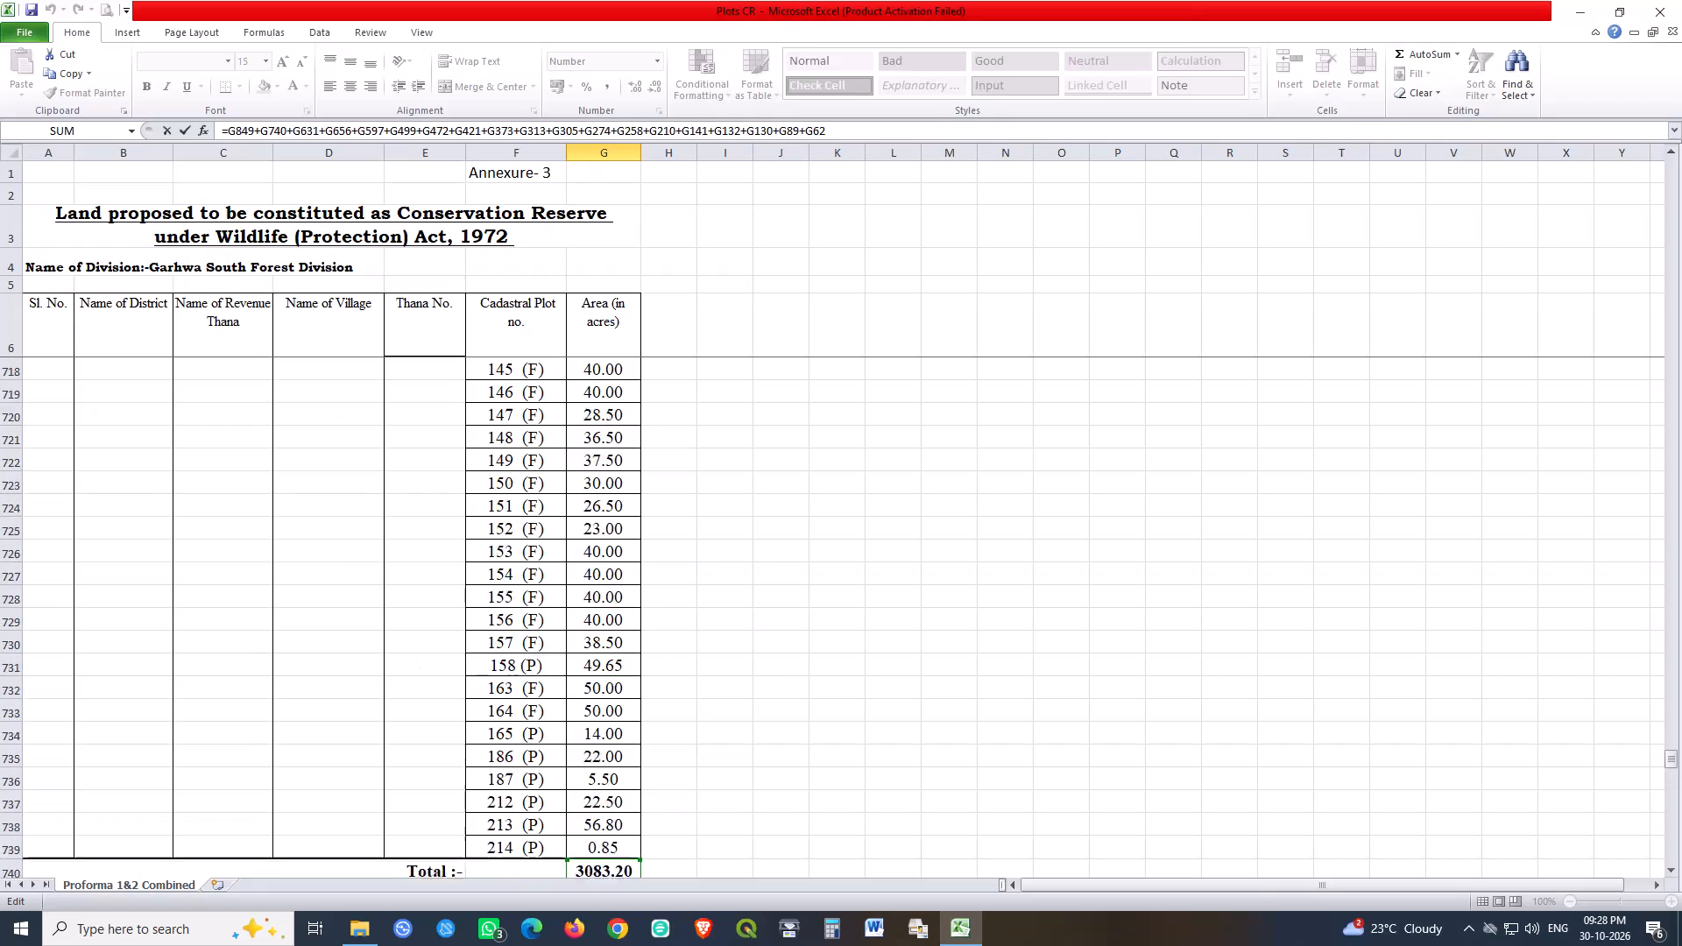
{"action": "scroll", "coordinate": [767, 735], "scroll_direction": "up", "scroll_amount": 20}
{"action": "scroll", "coordinate": [767, 735], "scroll_direction": "up", "scroll_amount": 5}
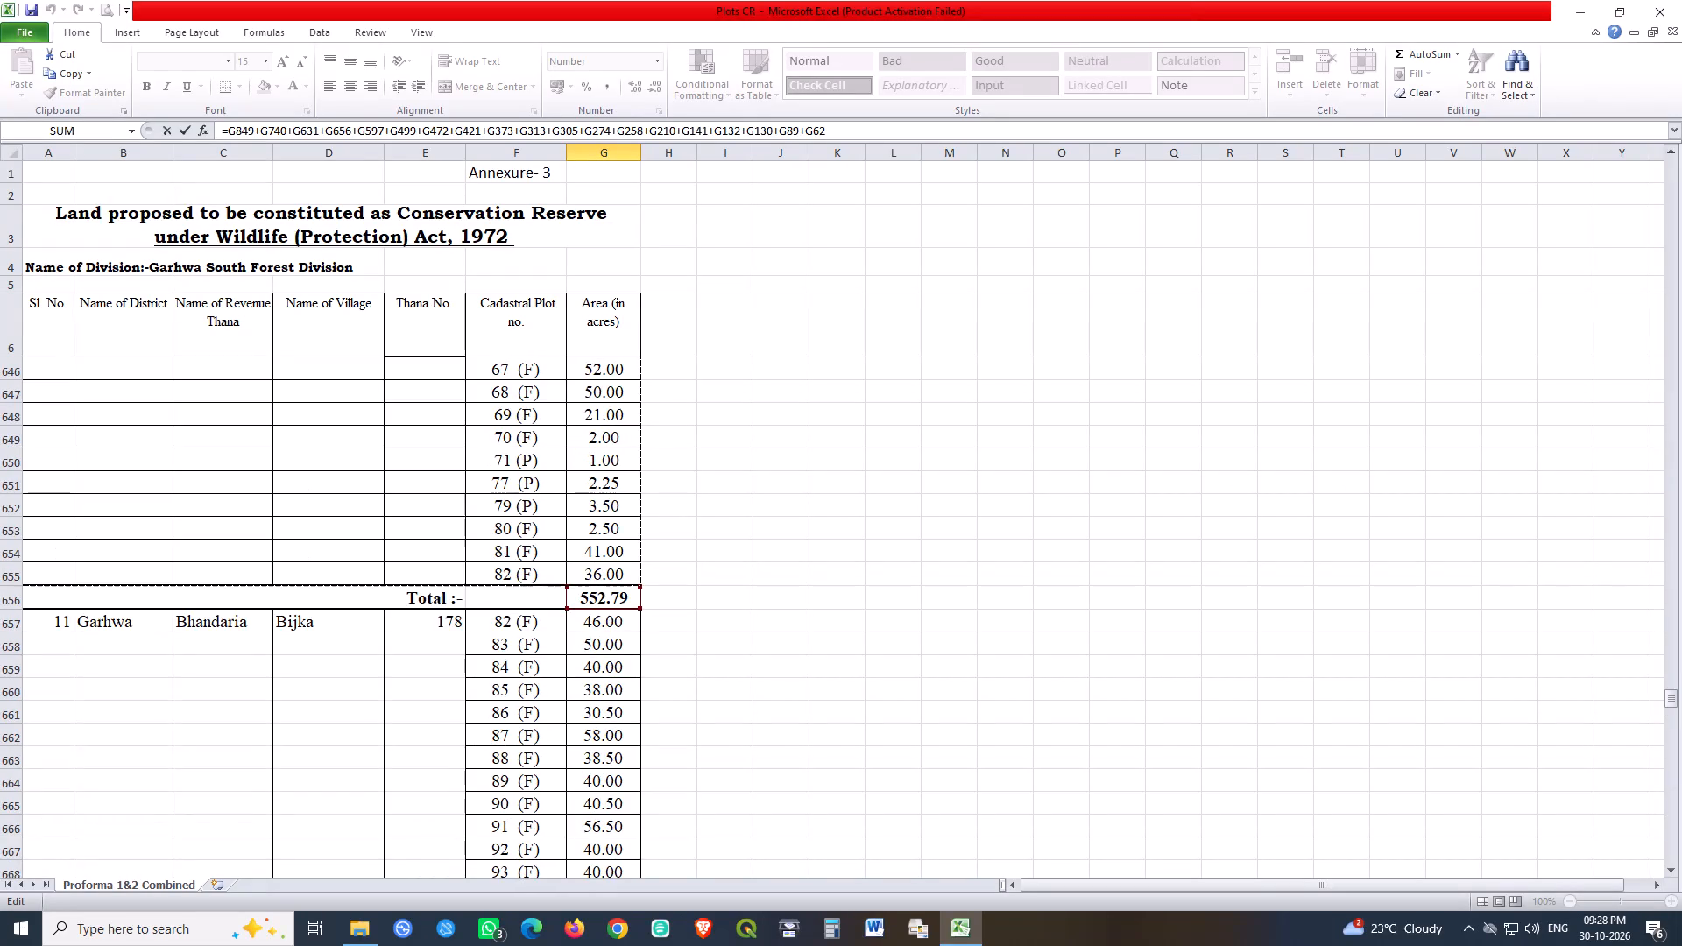
{"action": "scroll", "coordinate": [767, 735], "scroll_direction": "up", "scroll_amount": 4}
{"action": "scroll", "coordinate": [767, 735], "scroll_direction": "down", "scroll_amount": 2}
{"action": "scroll", "coordinate": [767, 735], "scroll_direction": "up", "scroll_amount": 2}
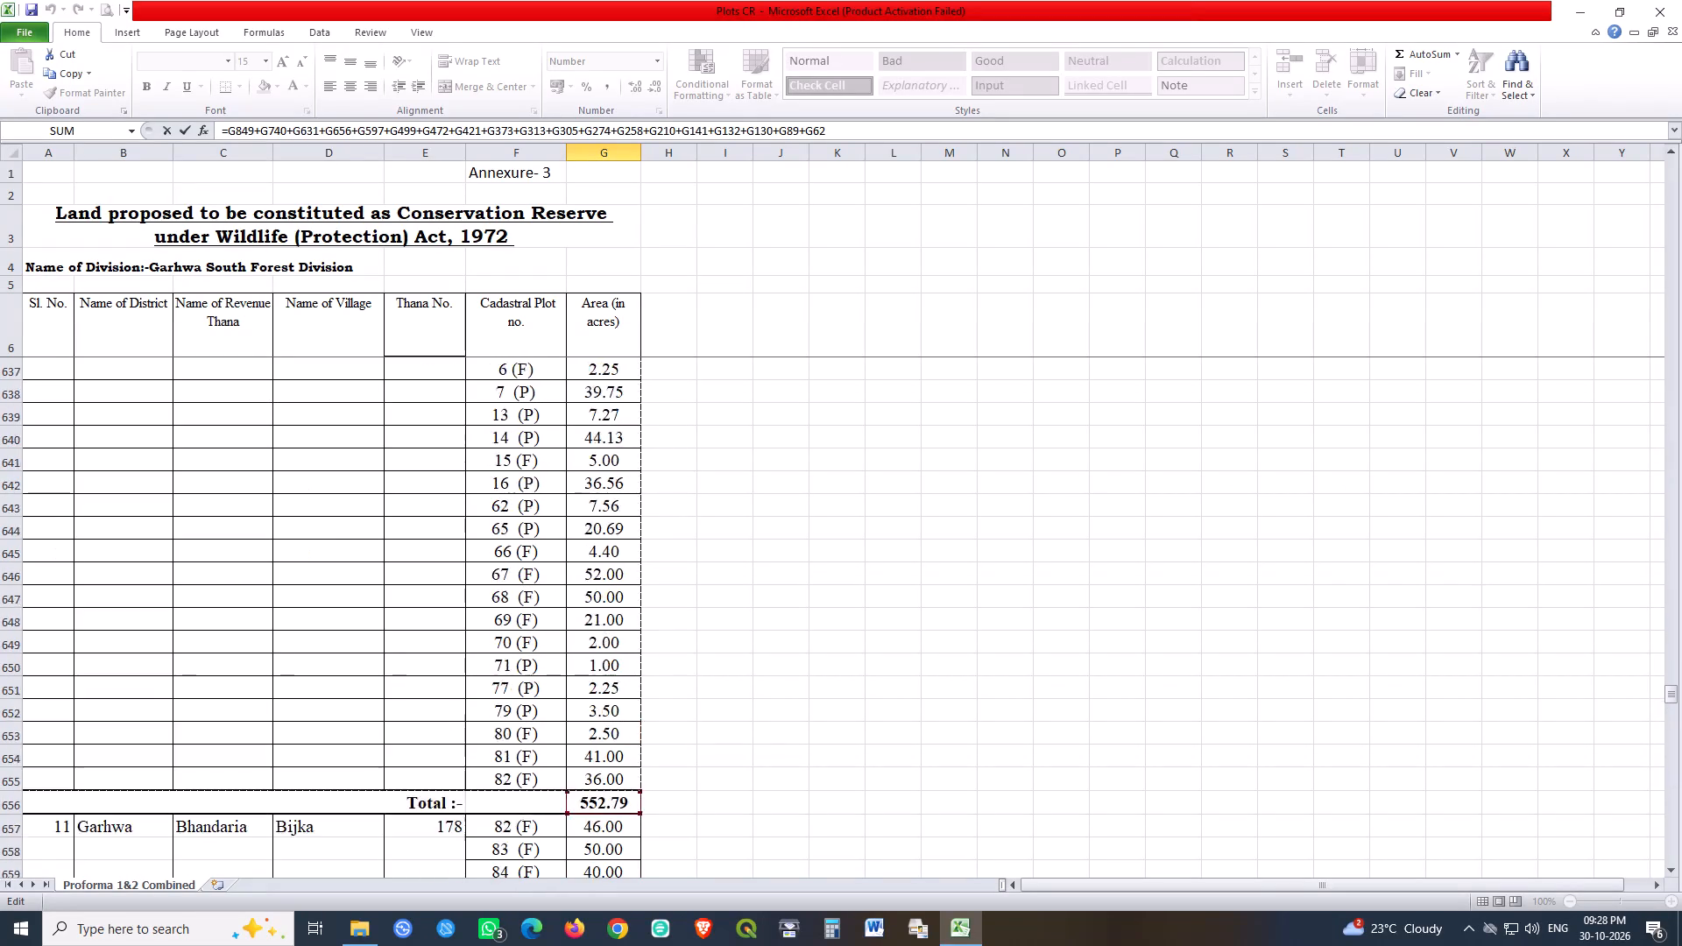
{"action": "scroll", "coordinate": [767, 735], "scroll_direction": "up", "scroll_amount": 14}
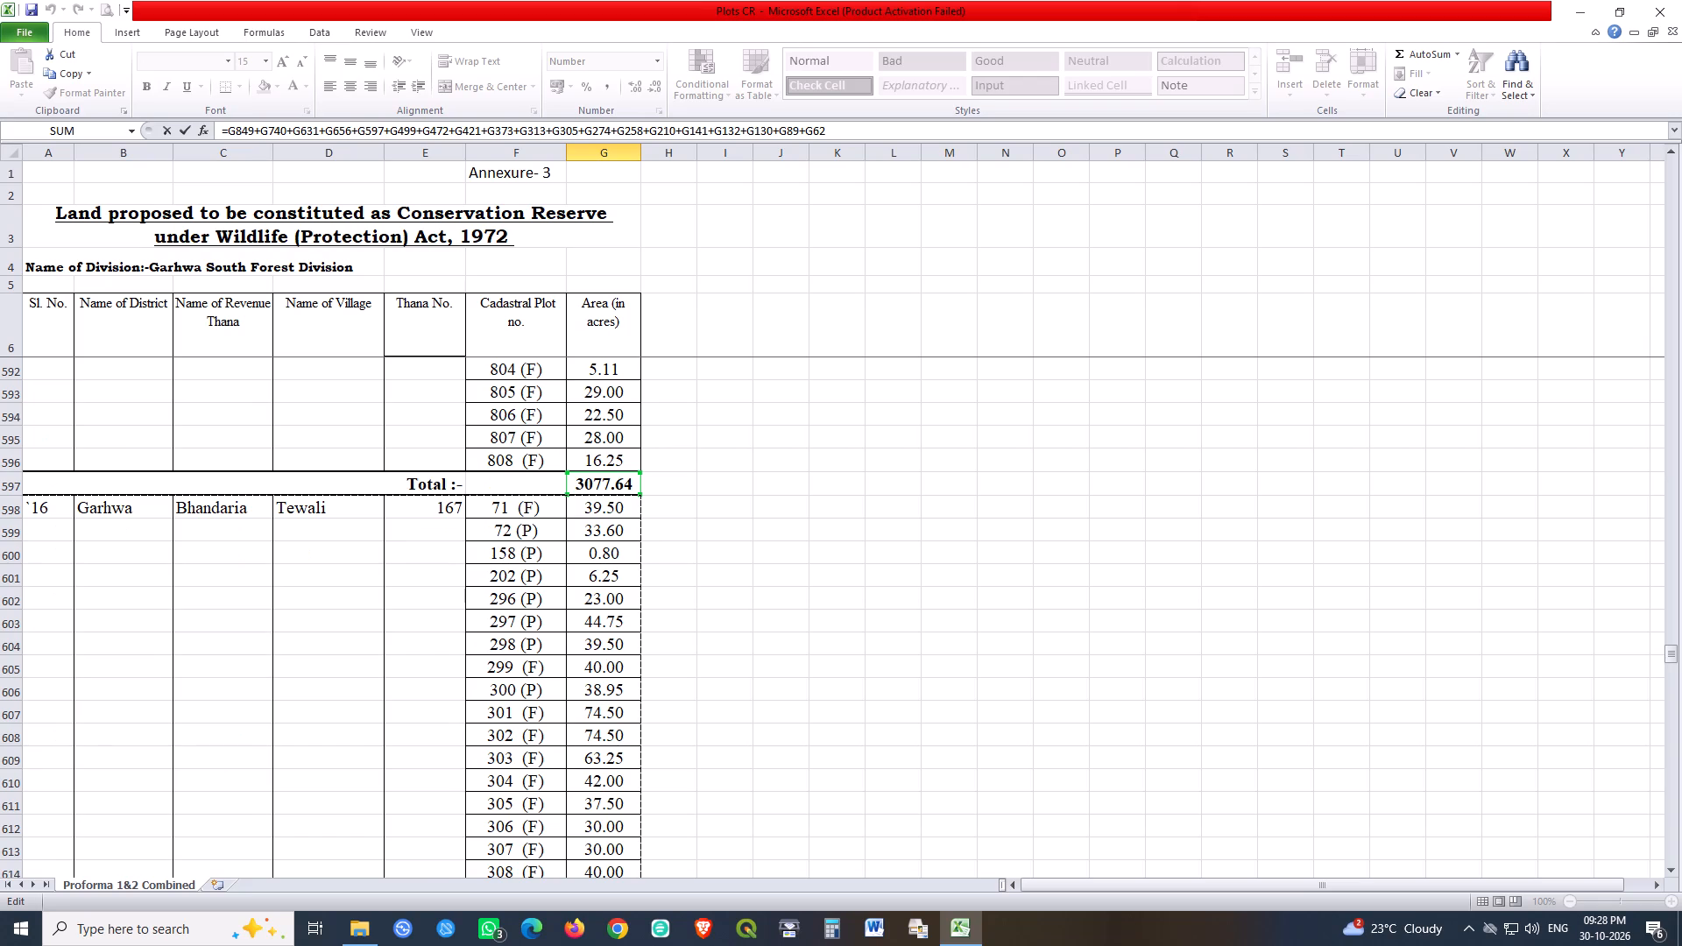
Recheck the Tewali and Jonhikhar total rows, G631 and G656, against the order of their references in the open formula.
{"action": "scroll", "coordinate": [767, 735], "scroll_direction": "down", "scroll_amount": 2}
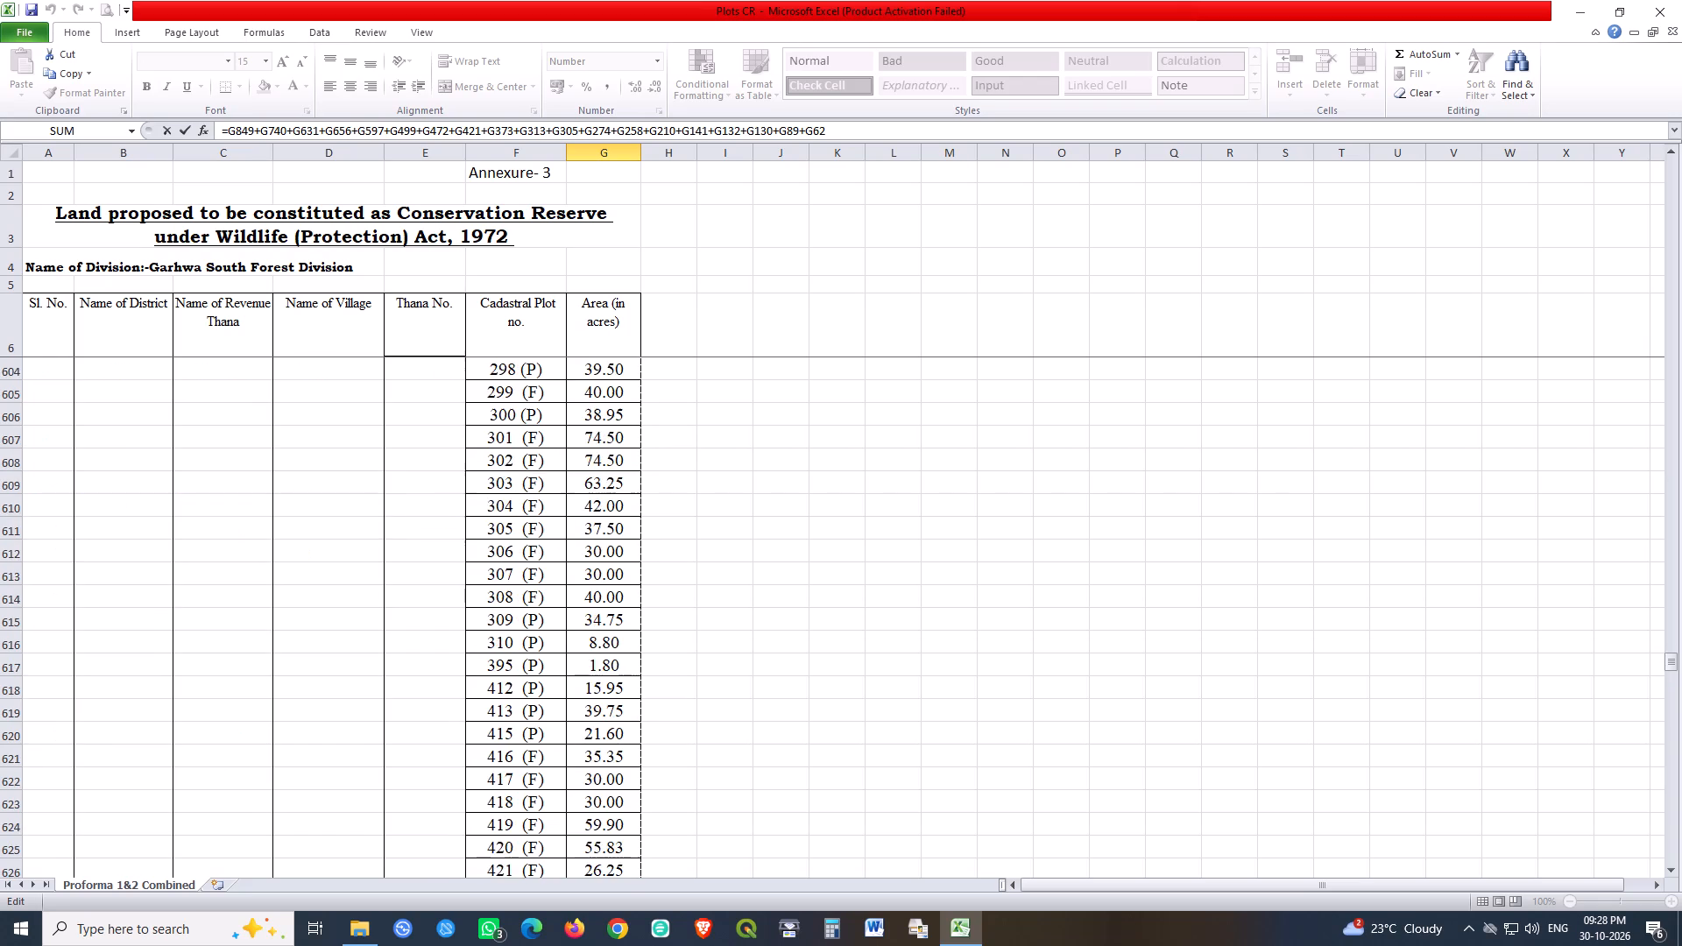
{"action": "scroll", "coordinate": [767, 735], "scroll_direction": "down", "scroll_amount": 6}
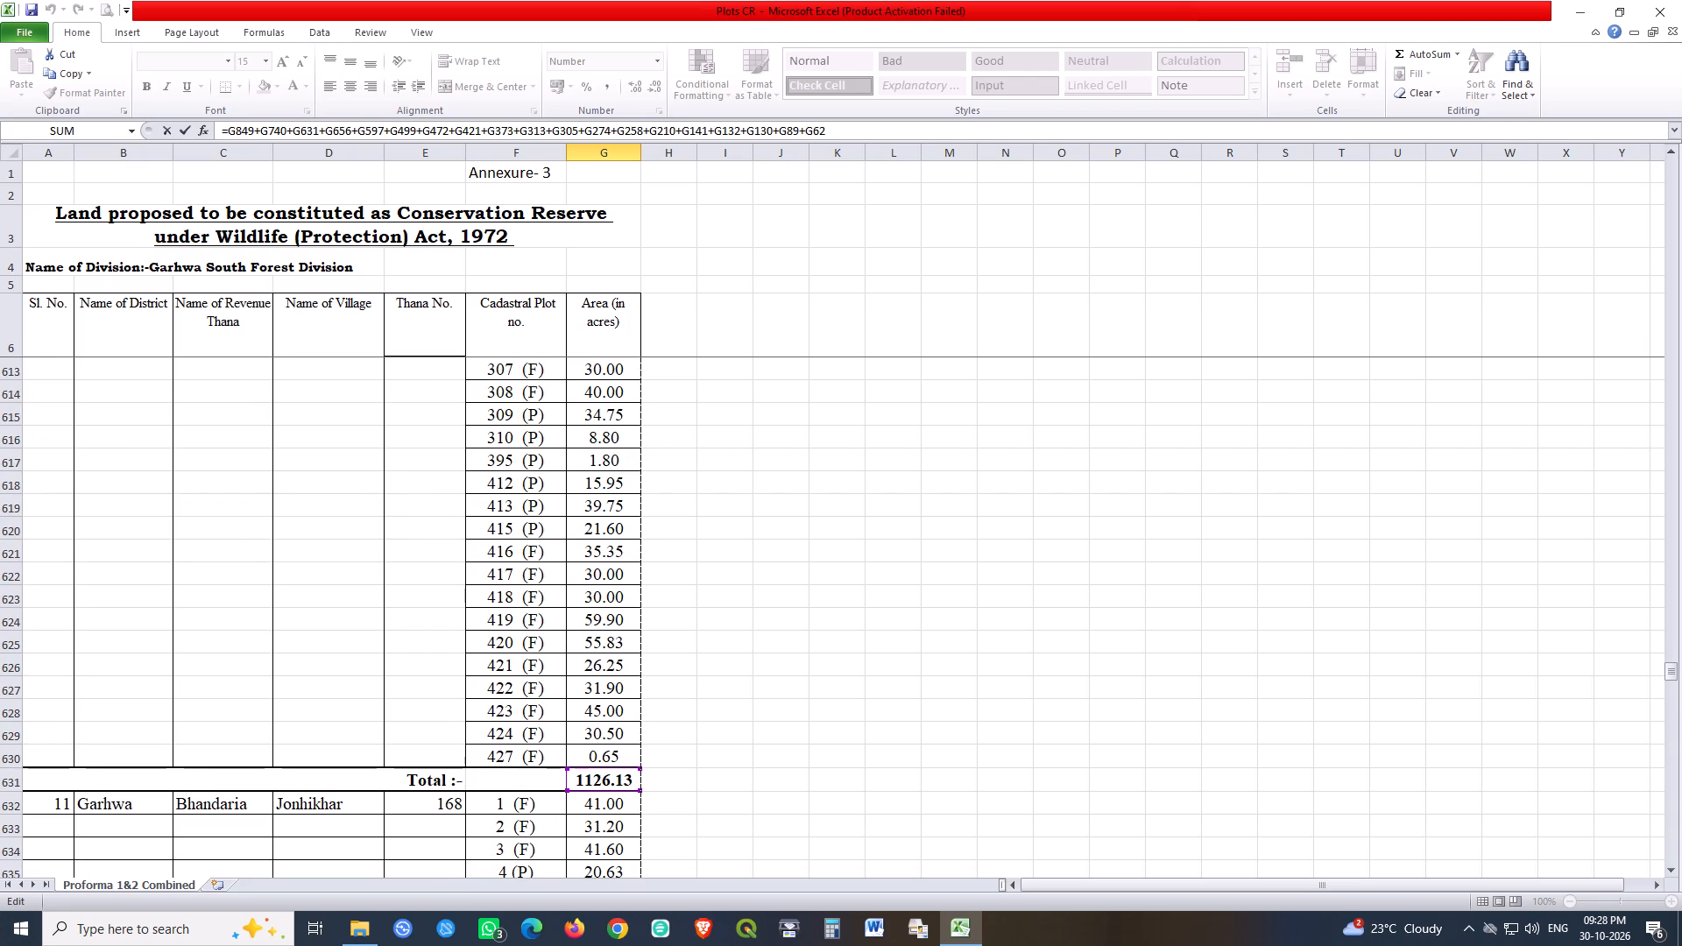
{"action": "scroll", "coordinate": [767, 735], "scroll_direction": "up", "scroll_amount": 7}
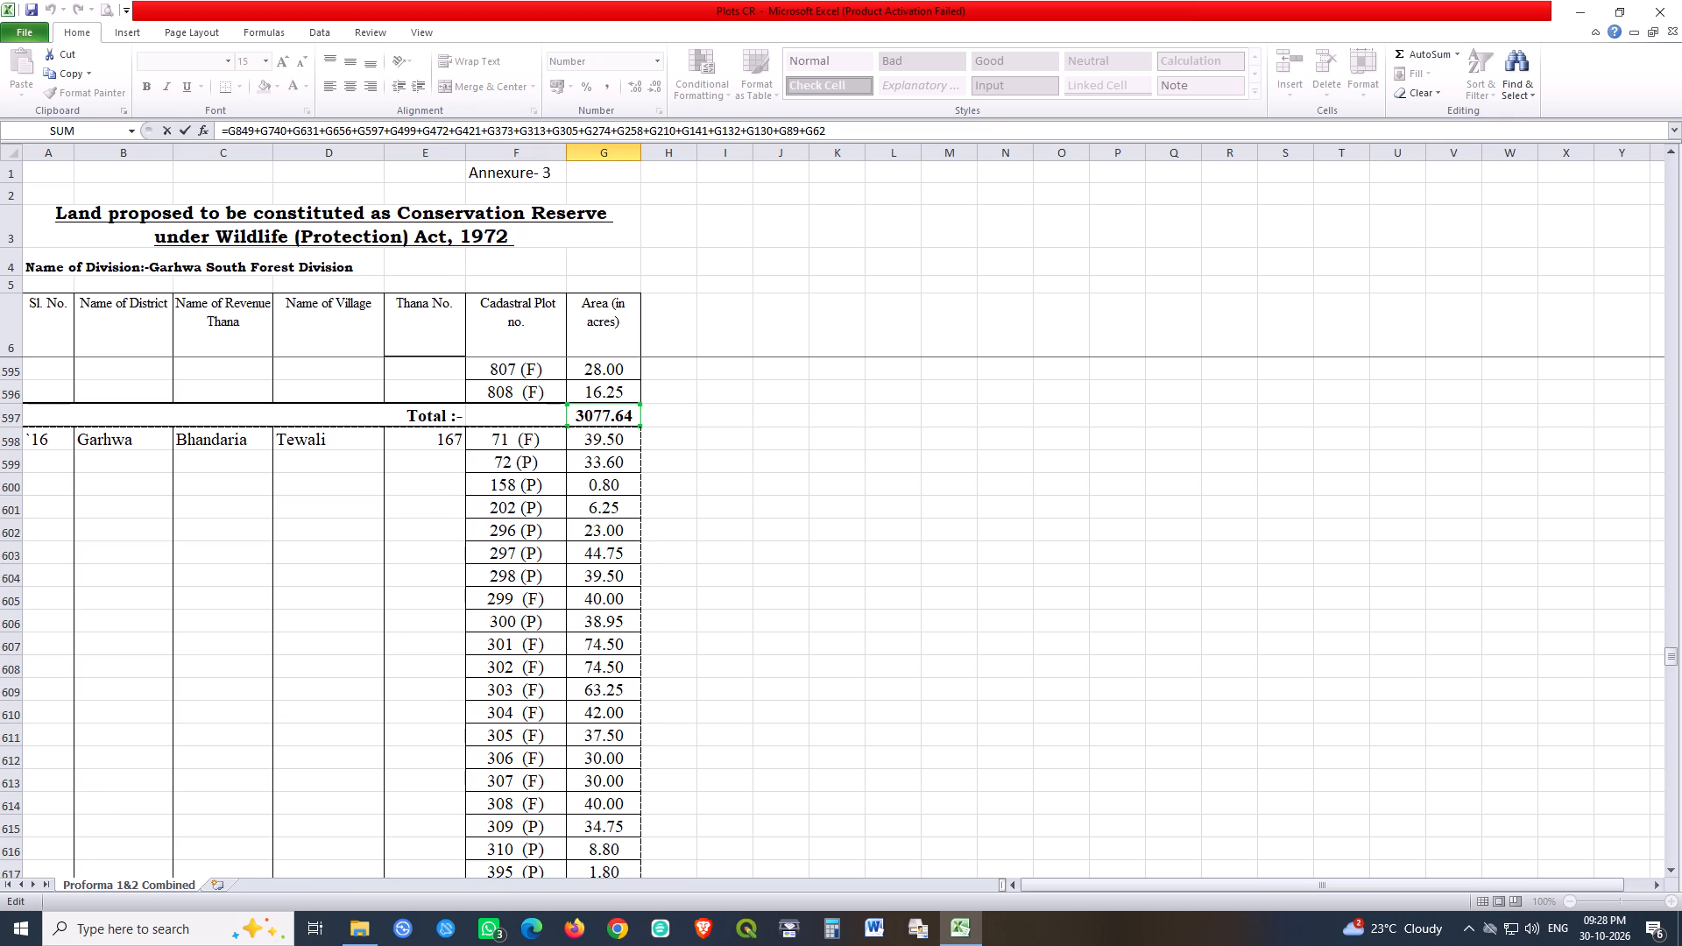
{"action": "scroll", "coordinate": [767, 735], "scroll_direction": "down", "scroll_amount": 16}
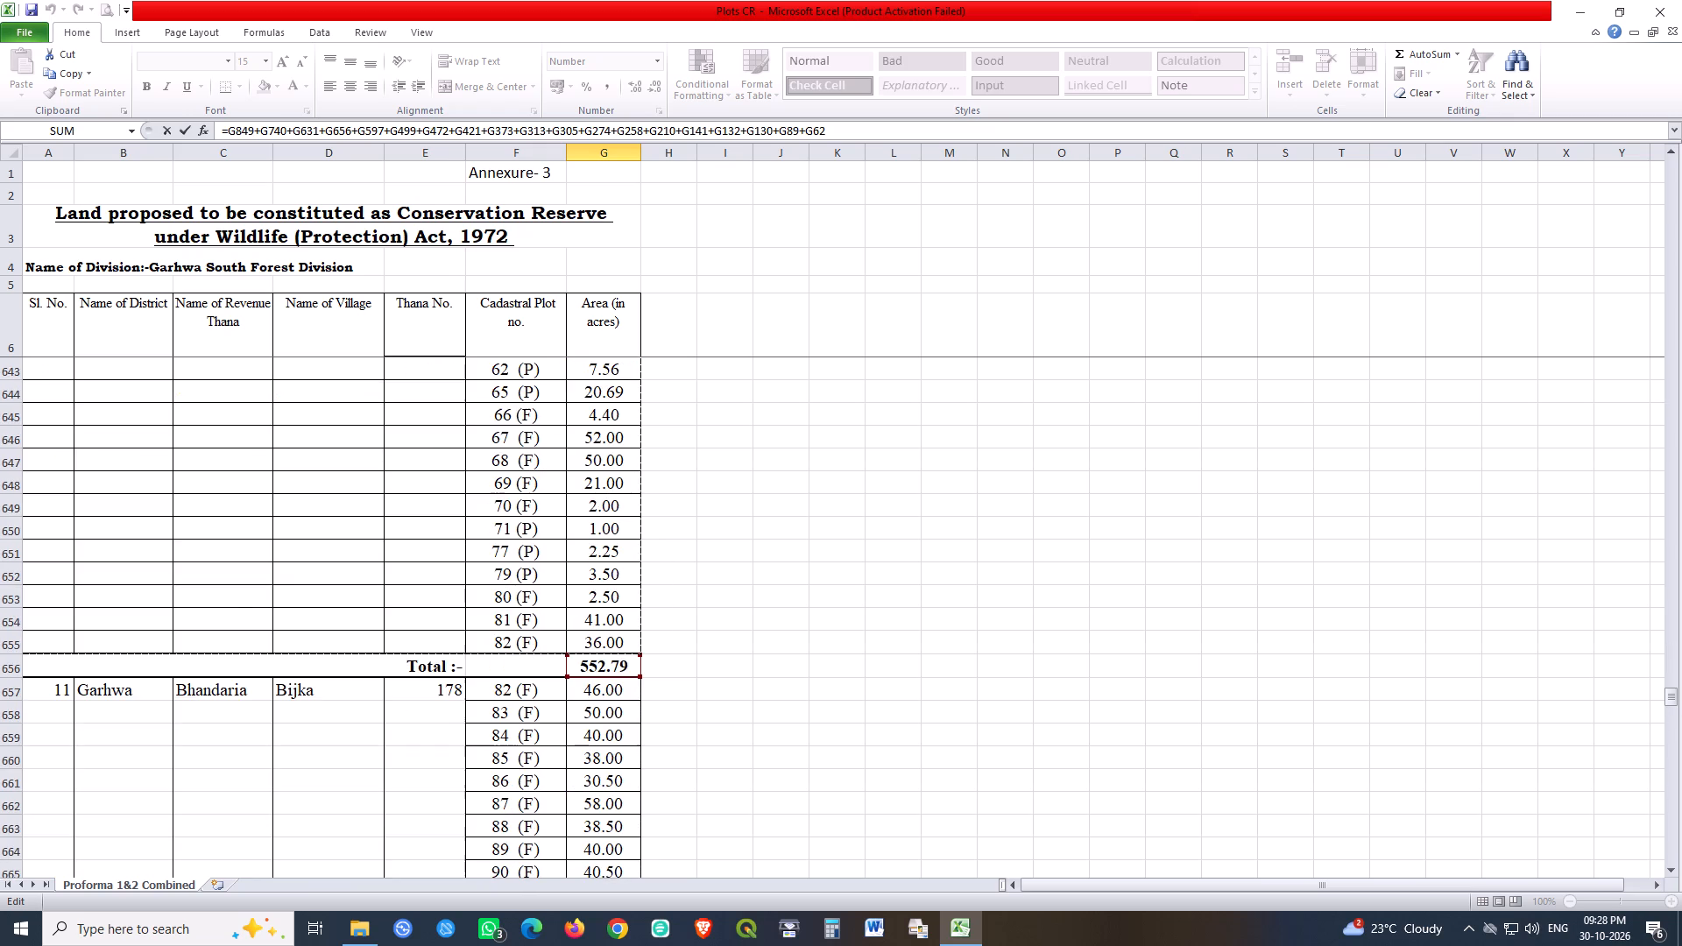
{"action": "scroll", "coordinate": [767, 735], "scroll_direction": "down", "scroll_amount": 4}
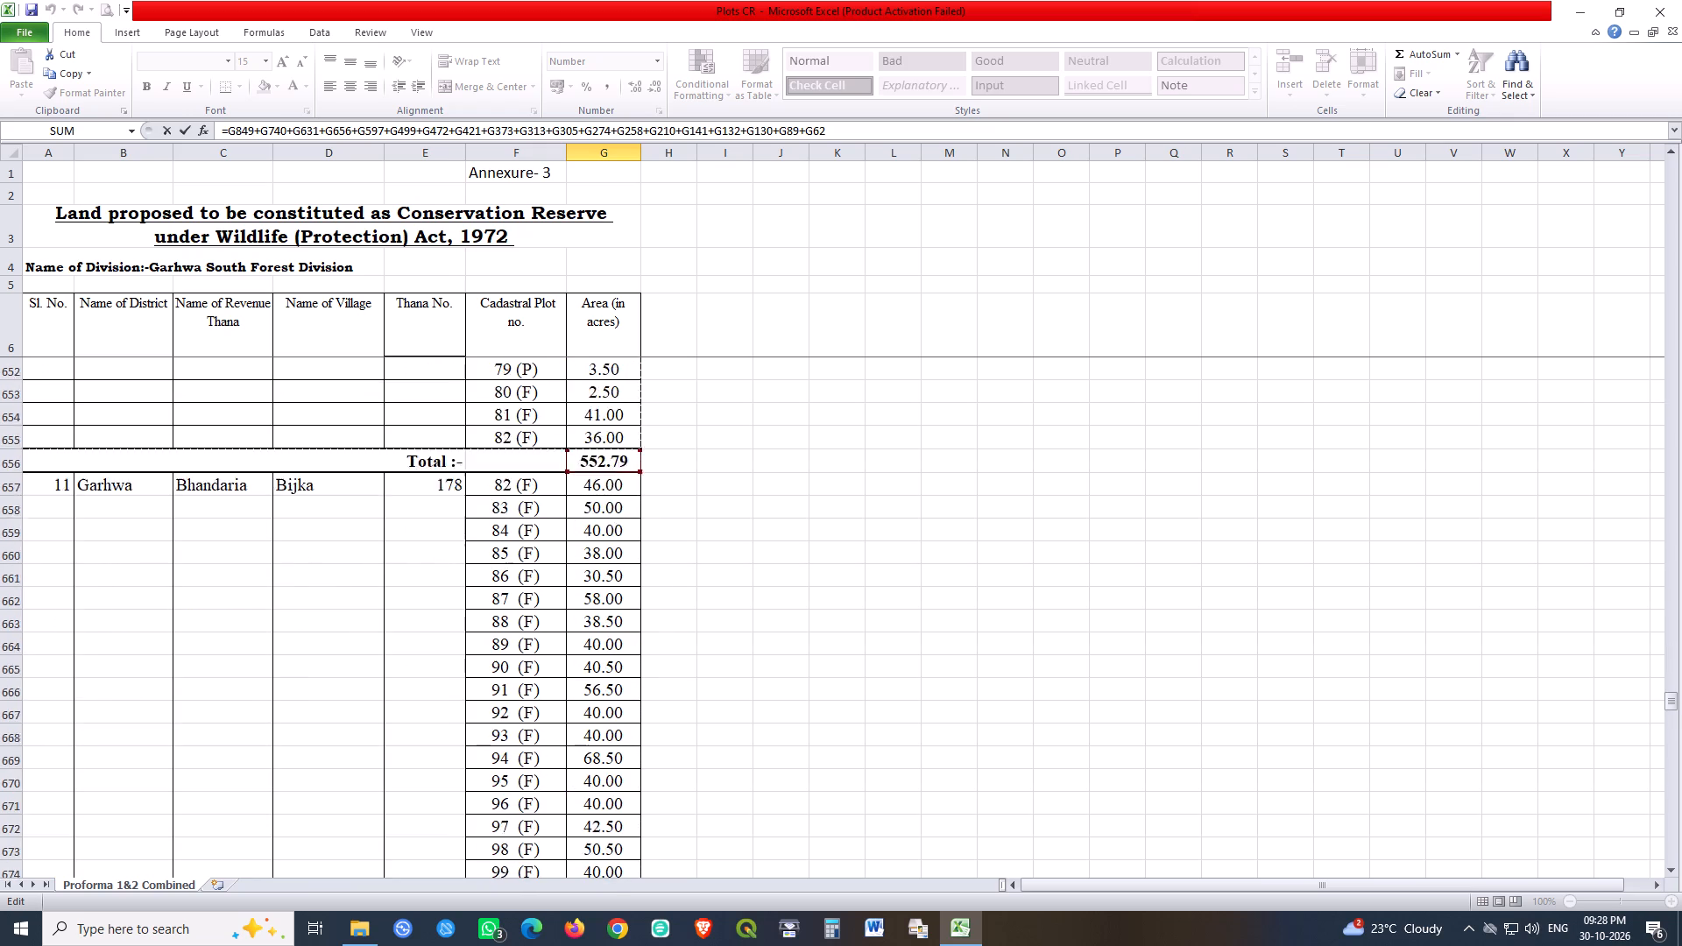
{"action": "scroll", "coordinate": [767, 735], "scroll_direction": "down", "scroll_amount": 2}
{"action": "scroll", "coordinate": [767, 735], "scroll_direction": "up", "scroll_amount": 4}
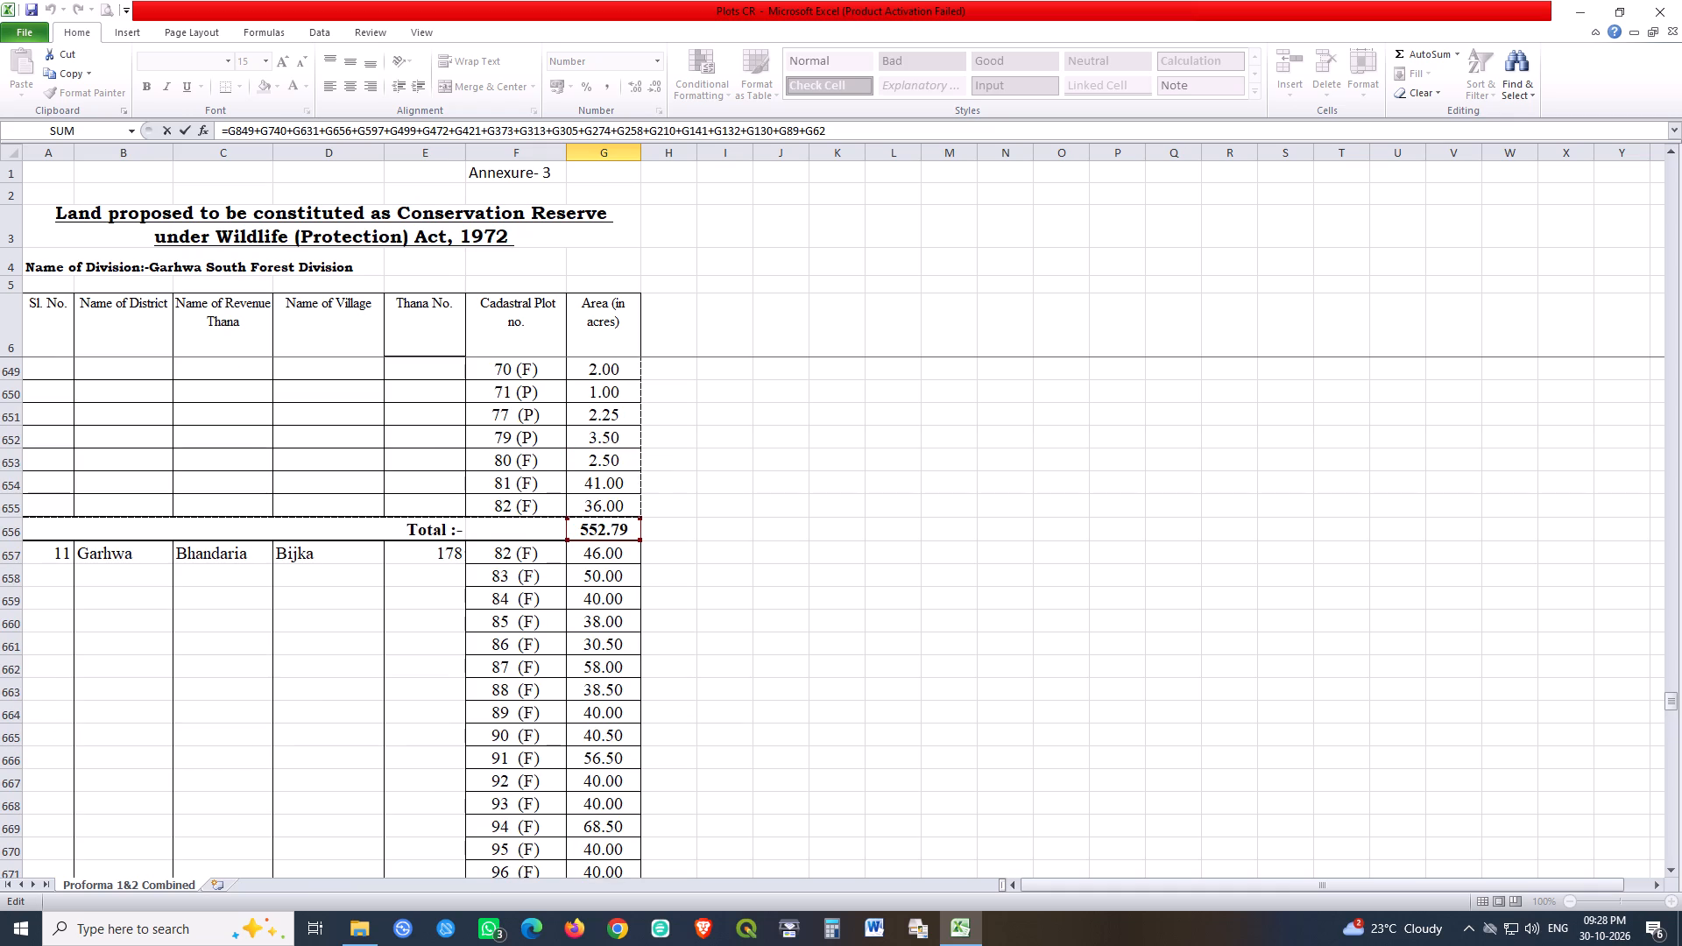
{"action": "scroll", "coordinate": [619, 528], "scroll_direction": "up", "scroll_amount": 7}
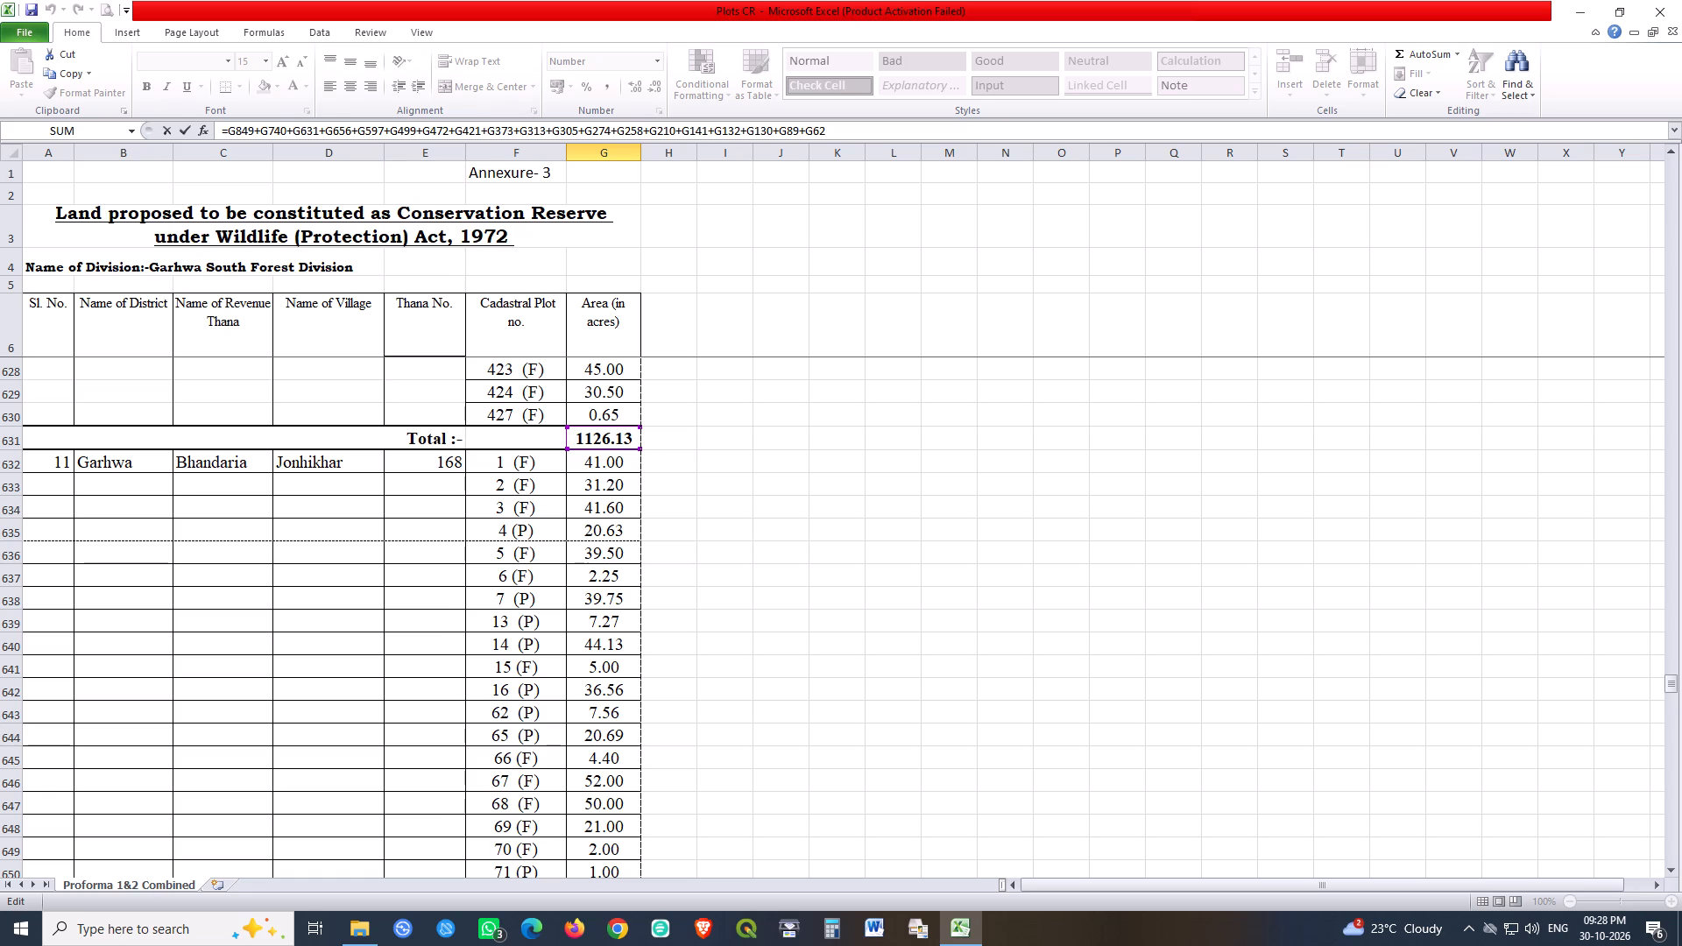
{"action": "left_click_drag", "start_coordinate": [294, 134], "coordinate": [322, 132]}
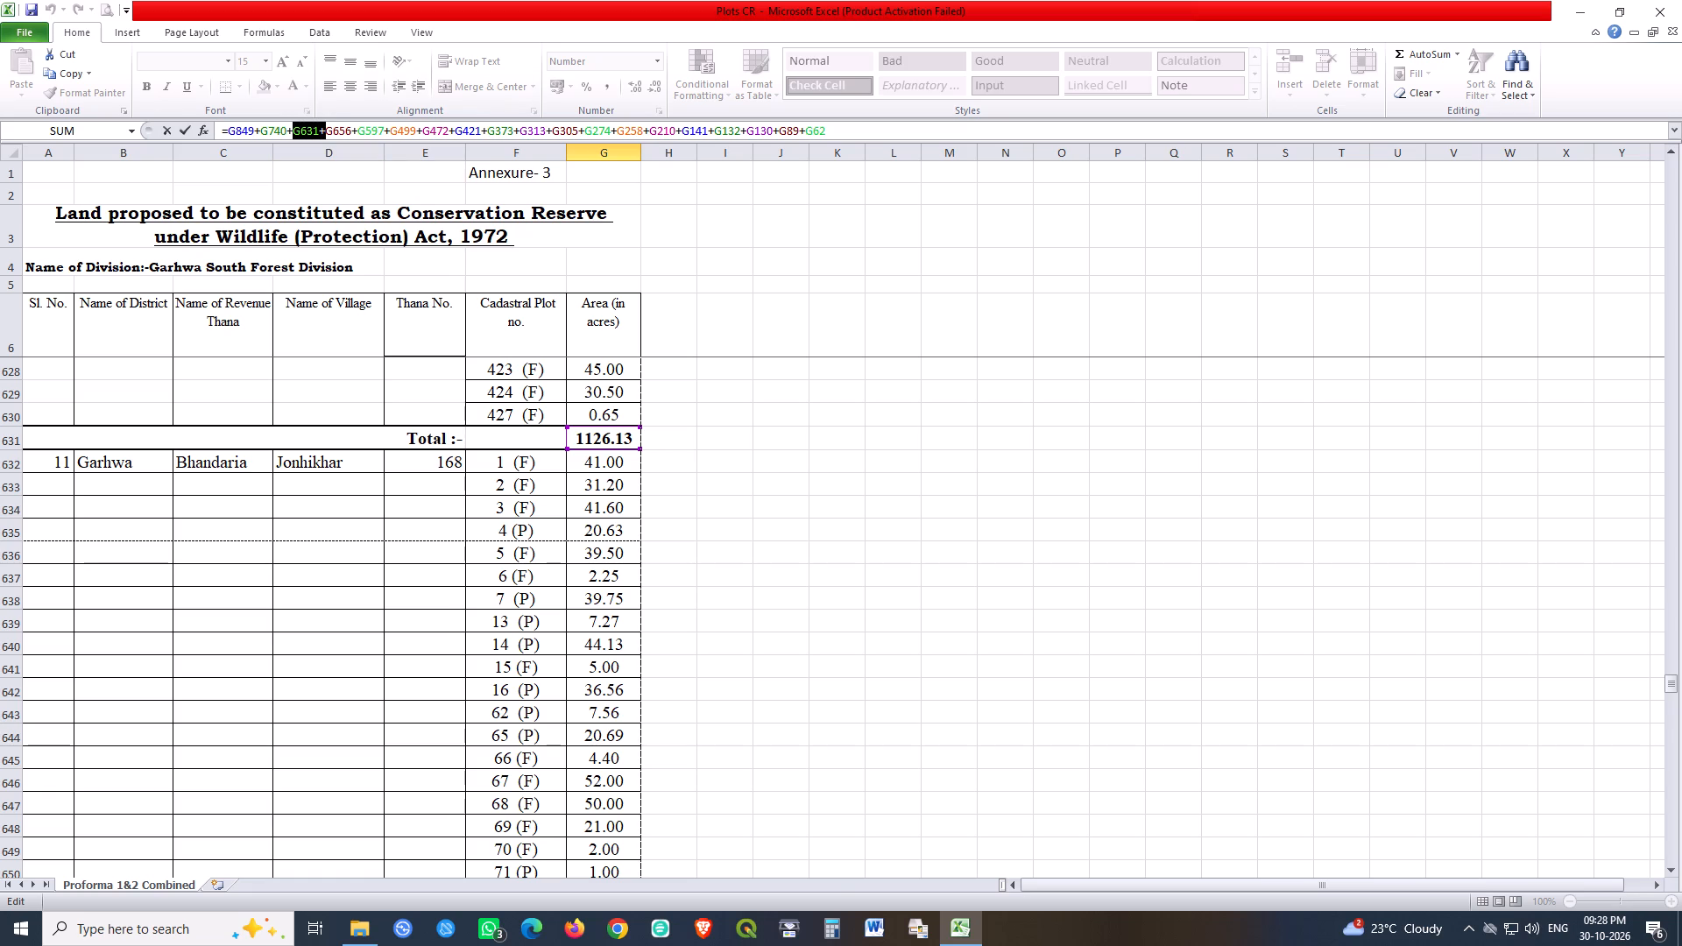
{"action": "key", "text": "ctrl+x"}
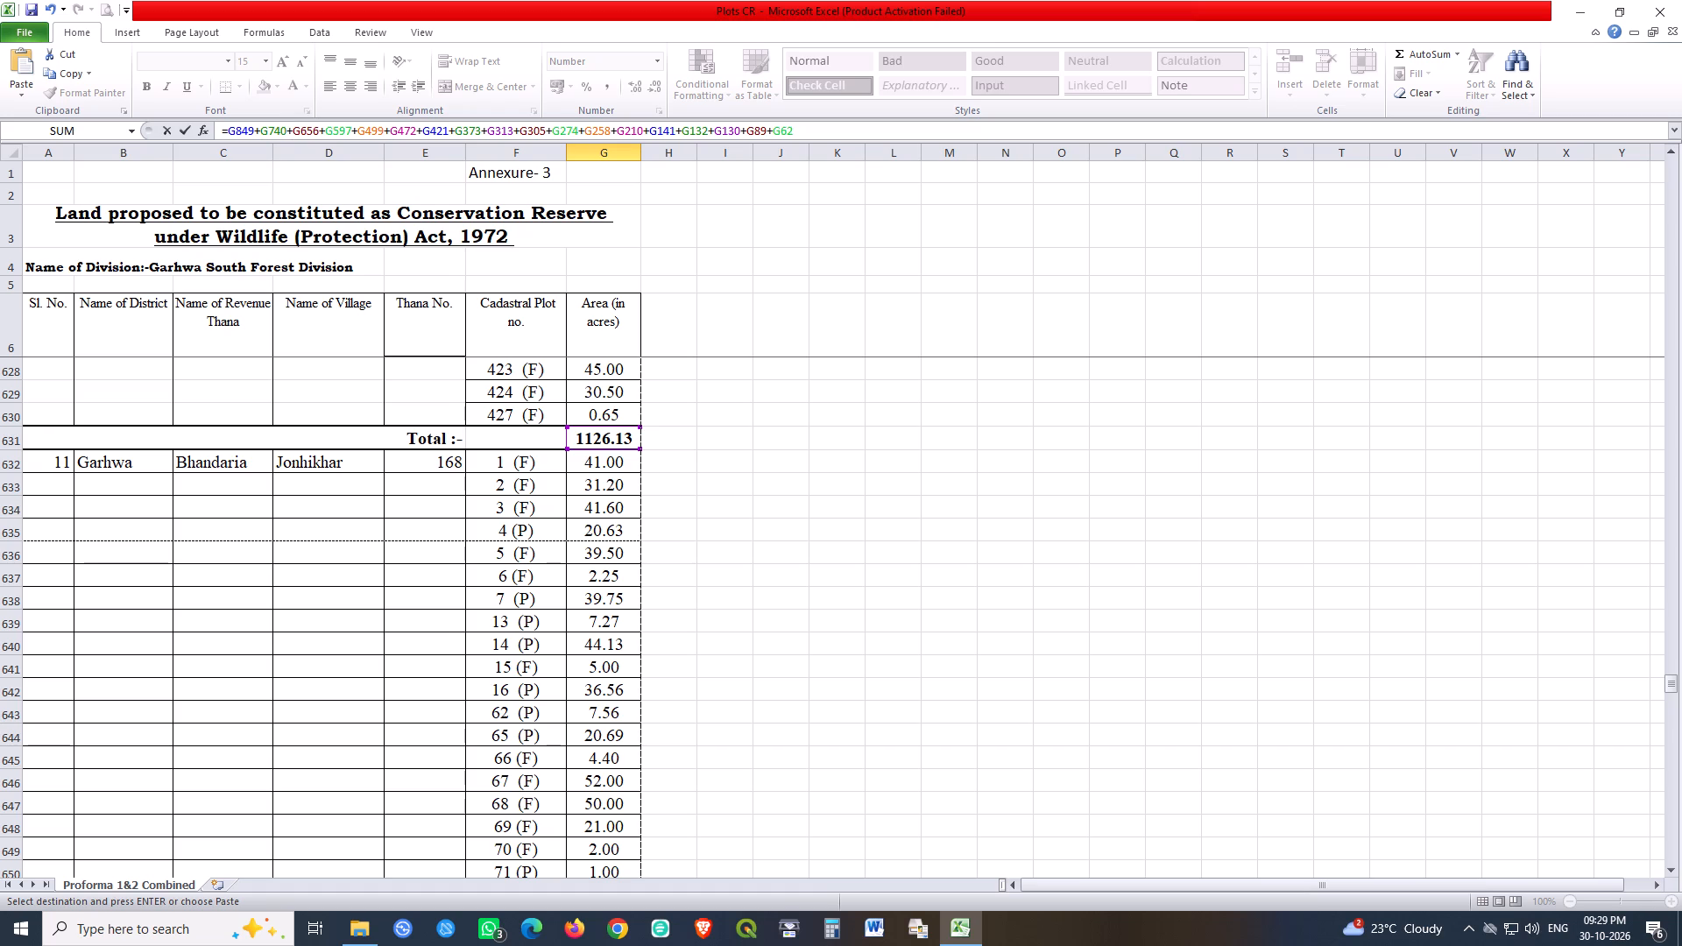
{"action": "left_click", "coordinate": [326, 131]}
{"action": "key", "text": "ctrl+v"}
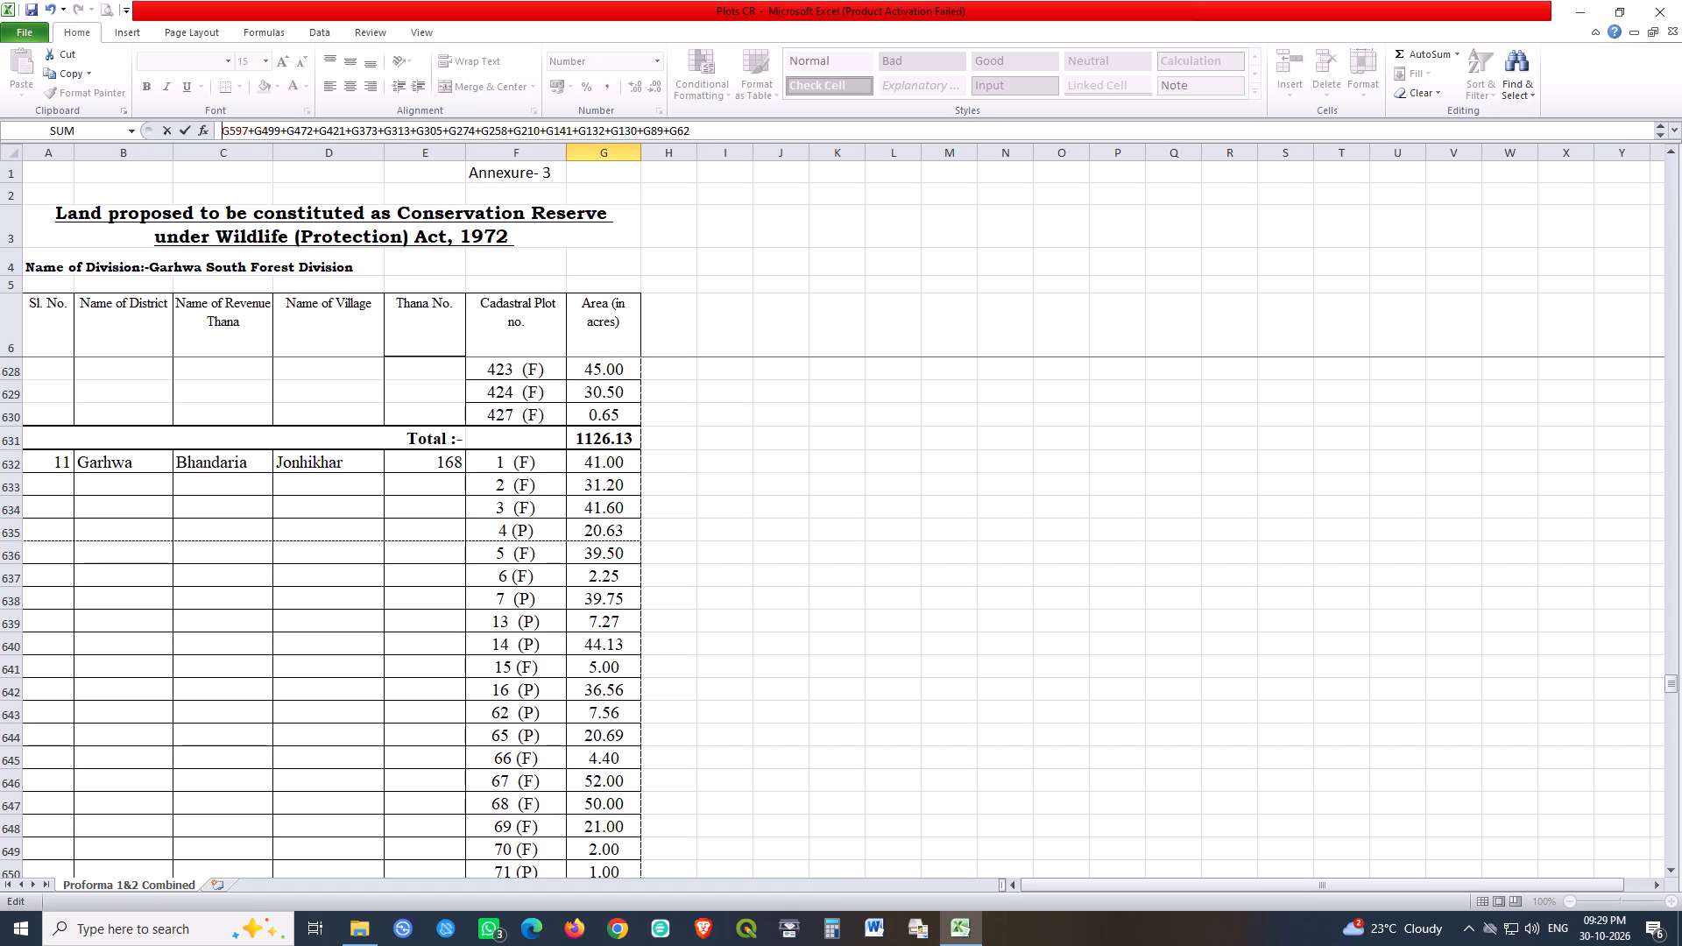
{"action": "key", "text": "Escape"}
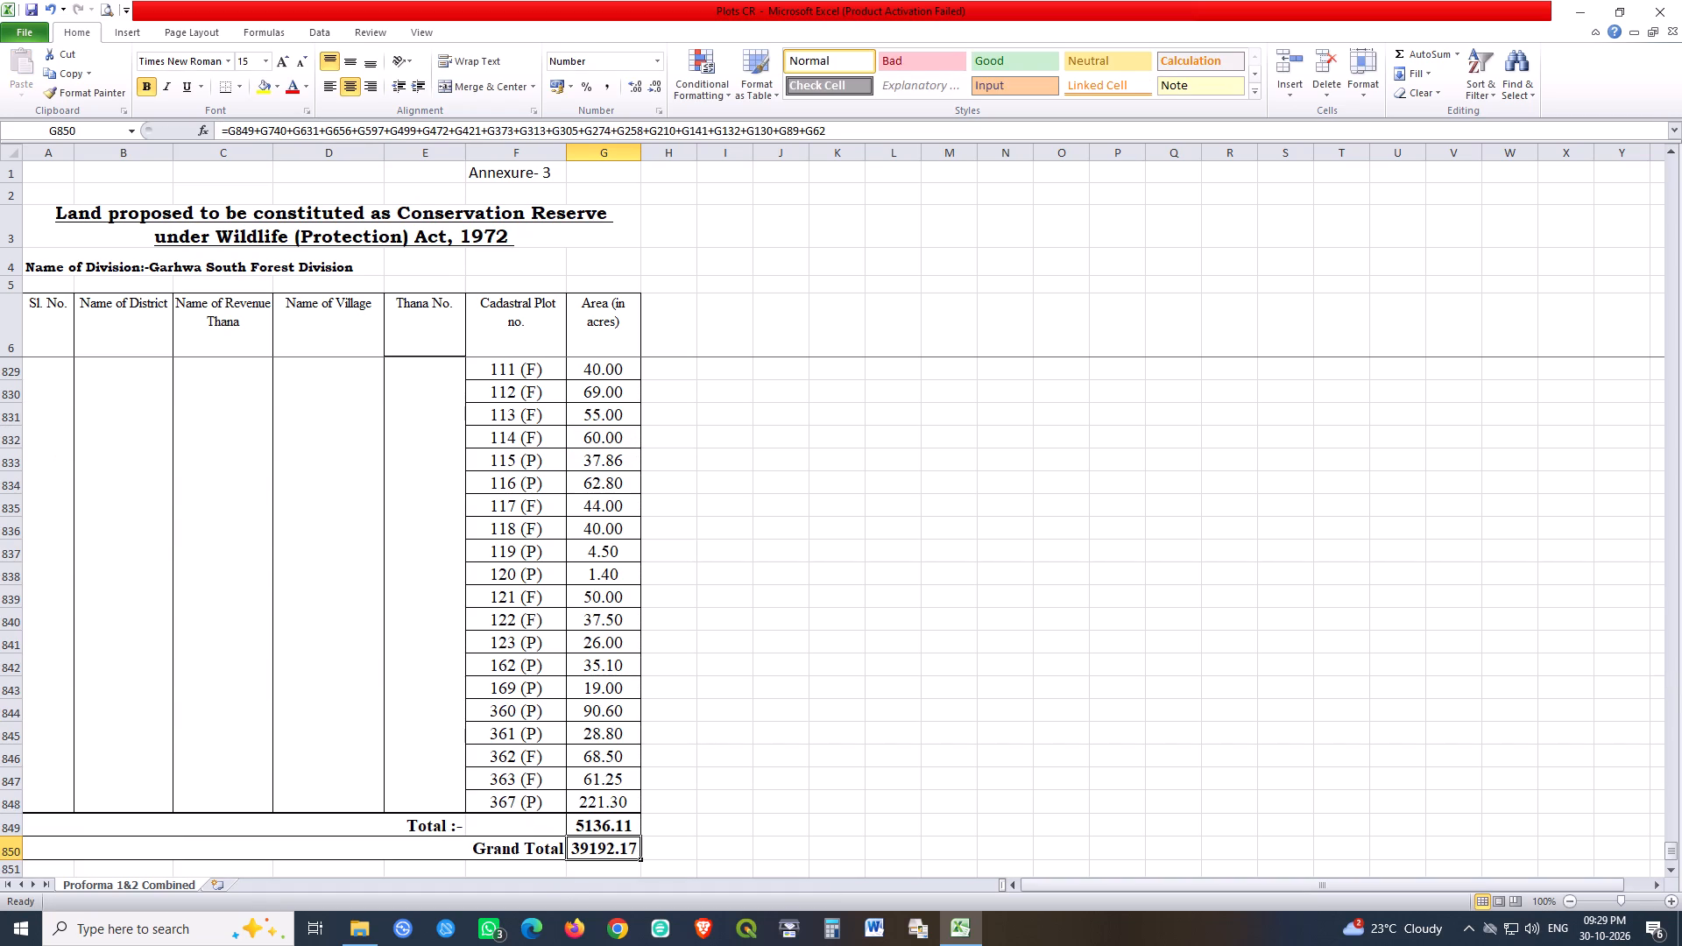
Move the G631 reference in the Grand Total formula so that it sits between G656 and G597.
{"action": "double_click", "coordinate": [603, 841]}
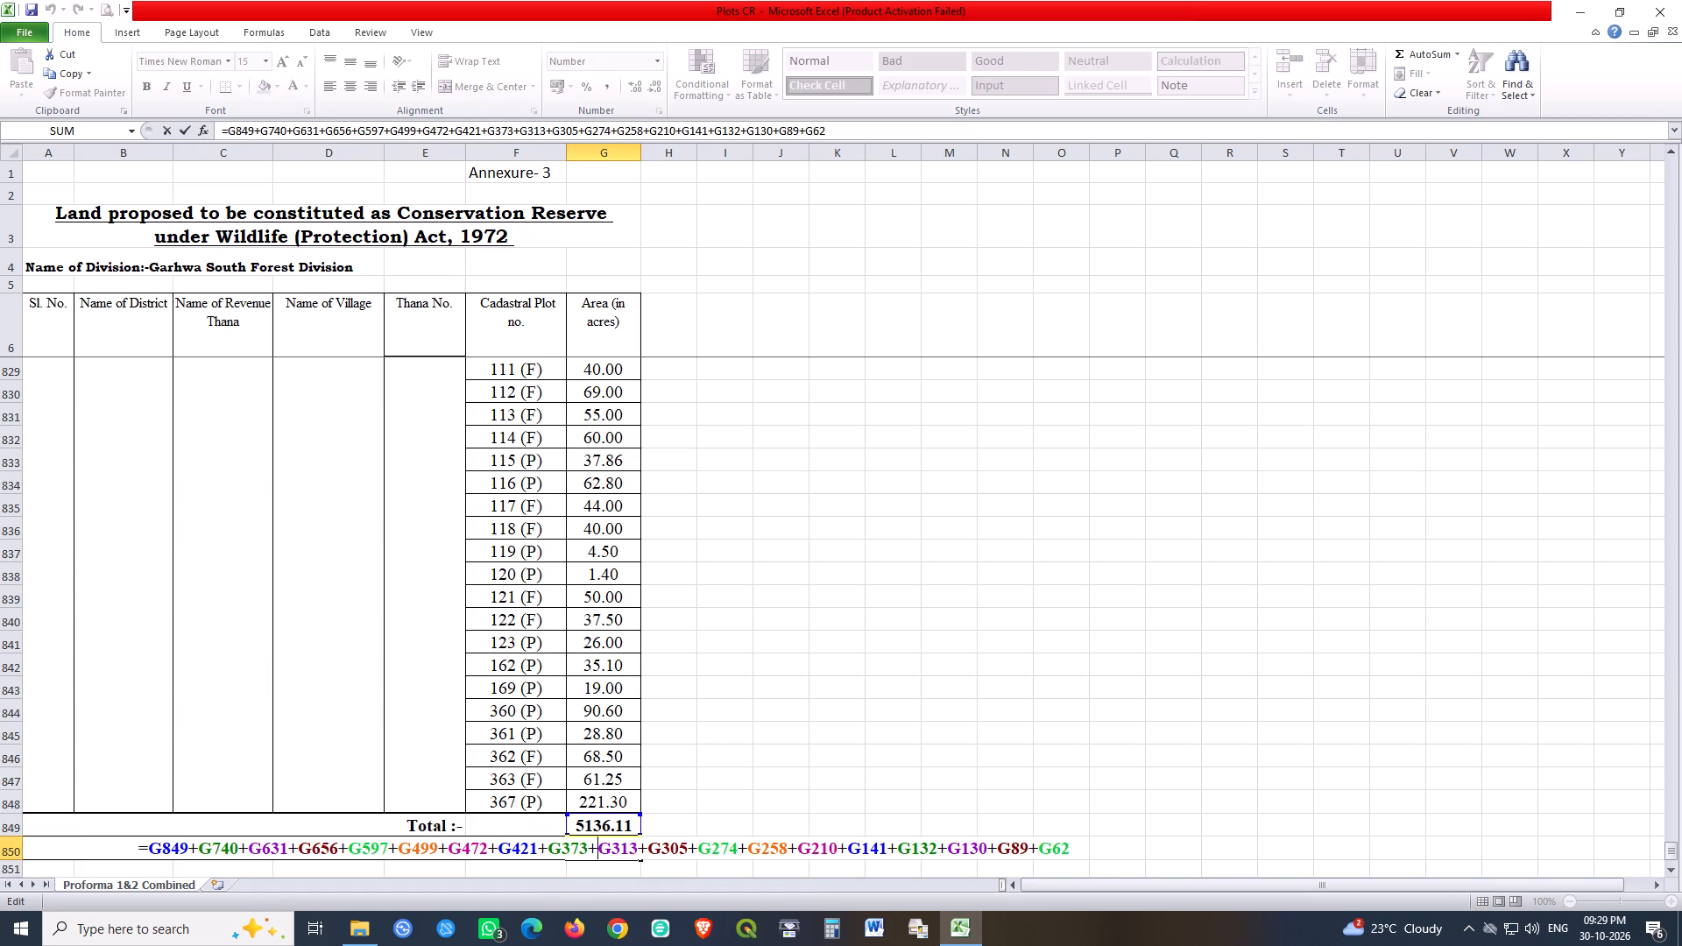
{"action": "left_click_drag", "start_coordinate": [291, 129], "coordinate": [324, 129]}
{"action": "key", "text": "Delete"}
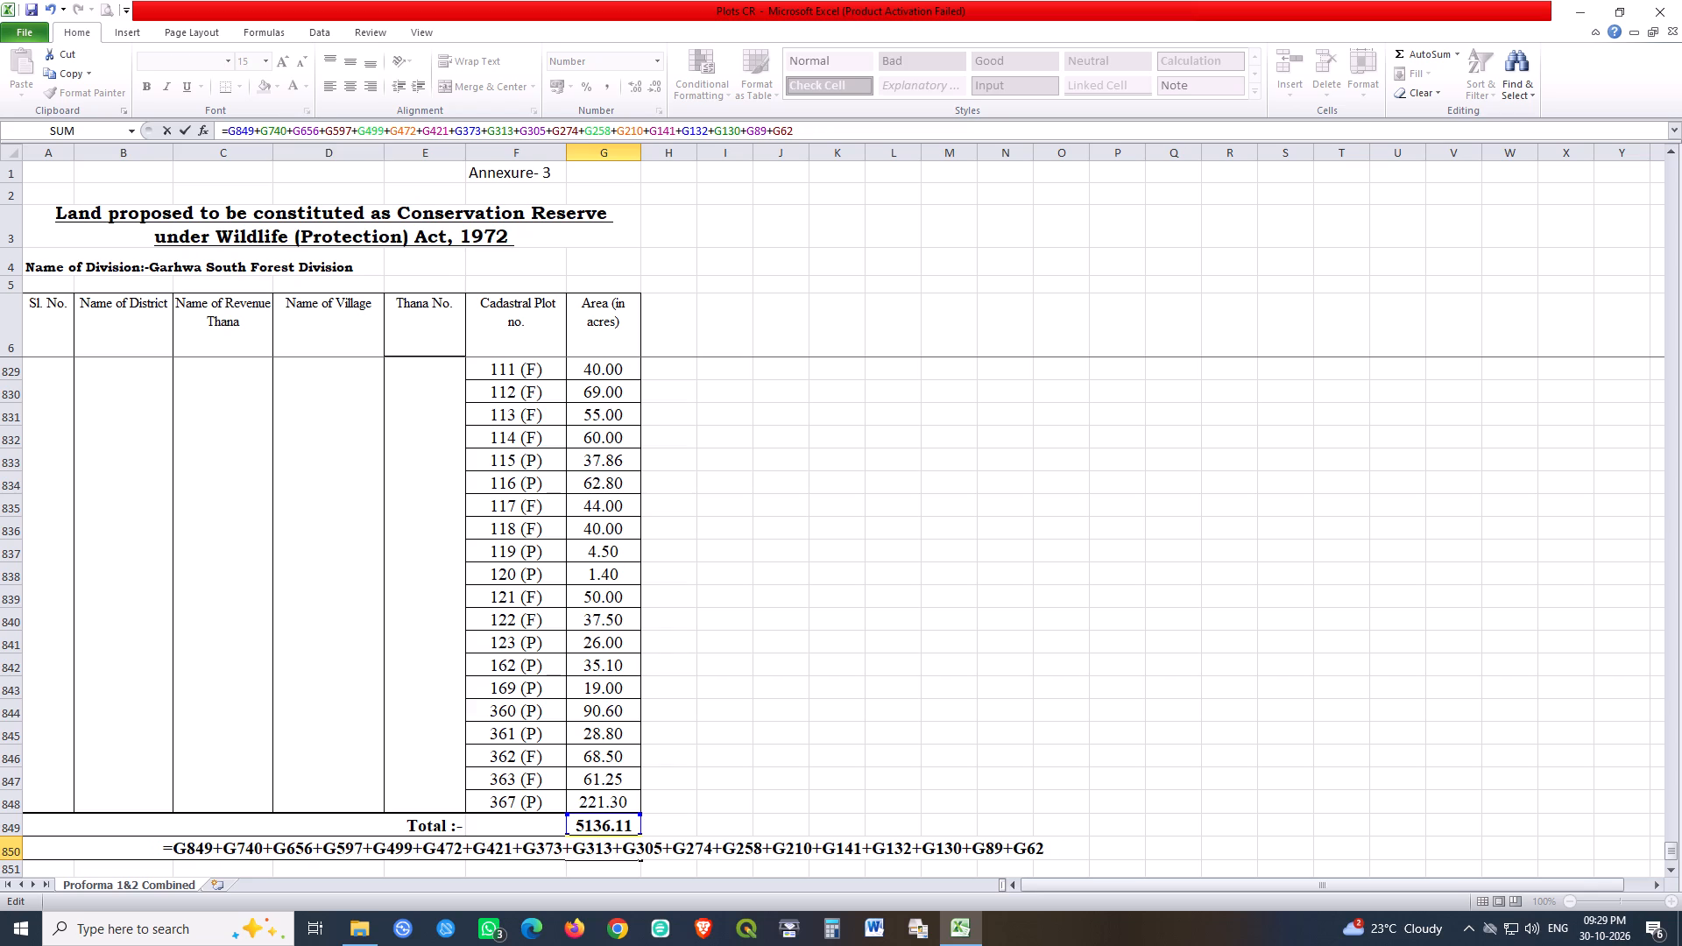
{"action": "left_click", "coordinate": [325, 137]}
{"action": "type", "text": "G631"}
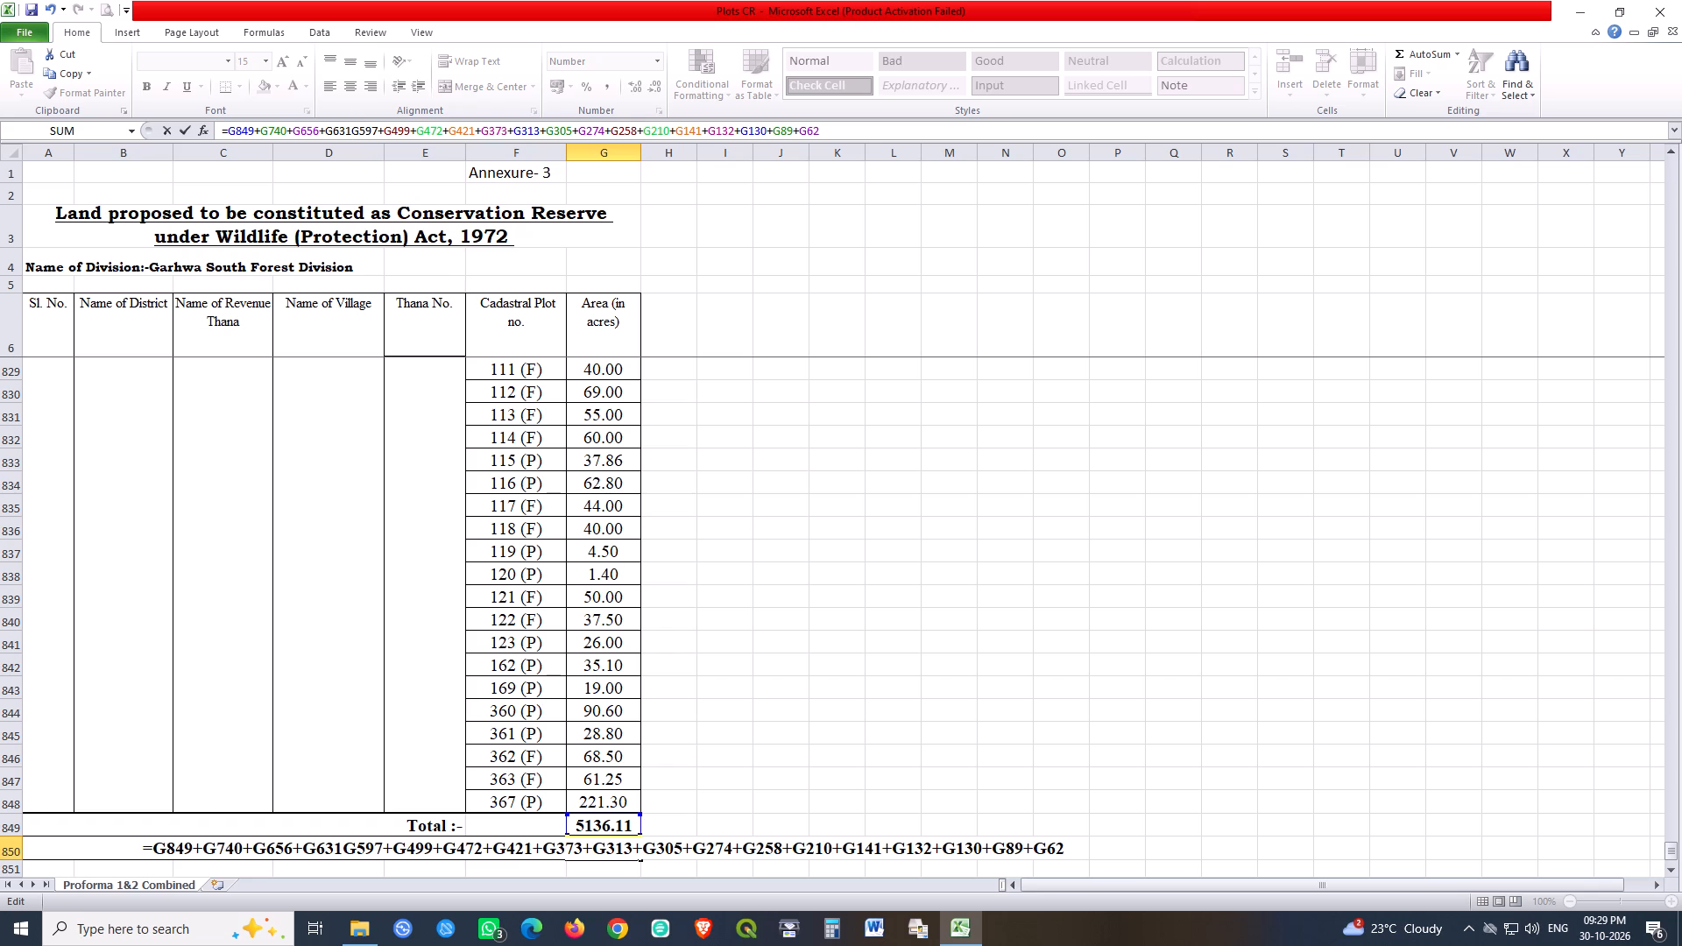
{"action": "key", "text": "plus"}
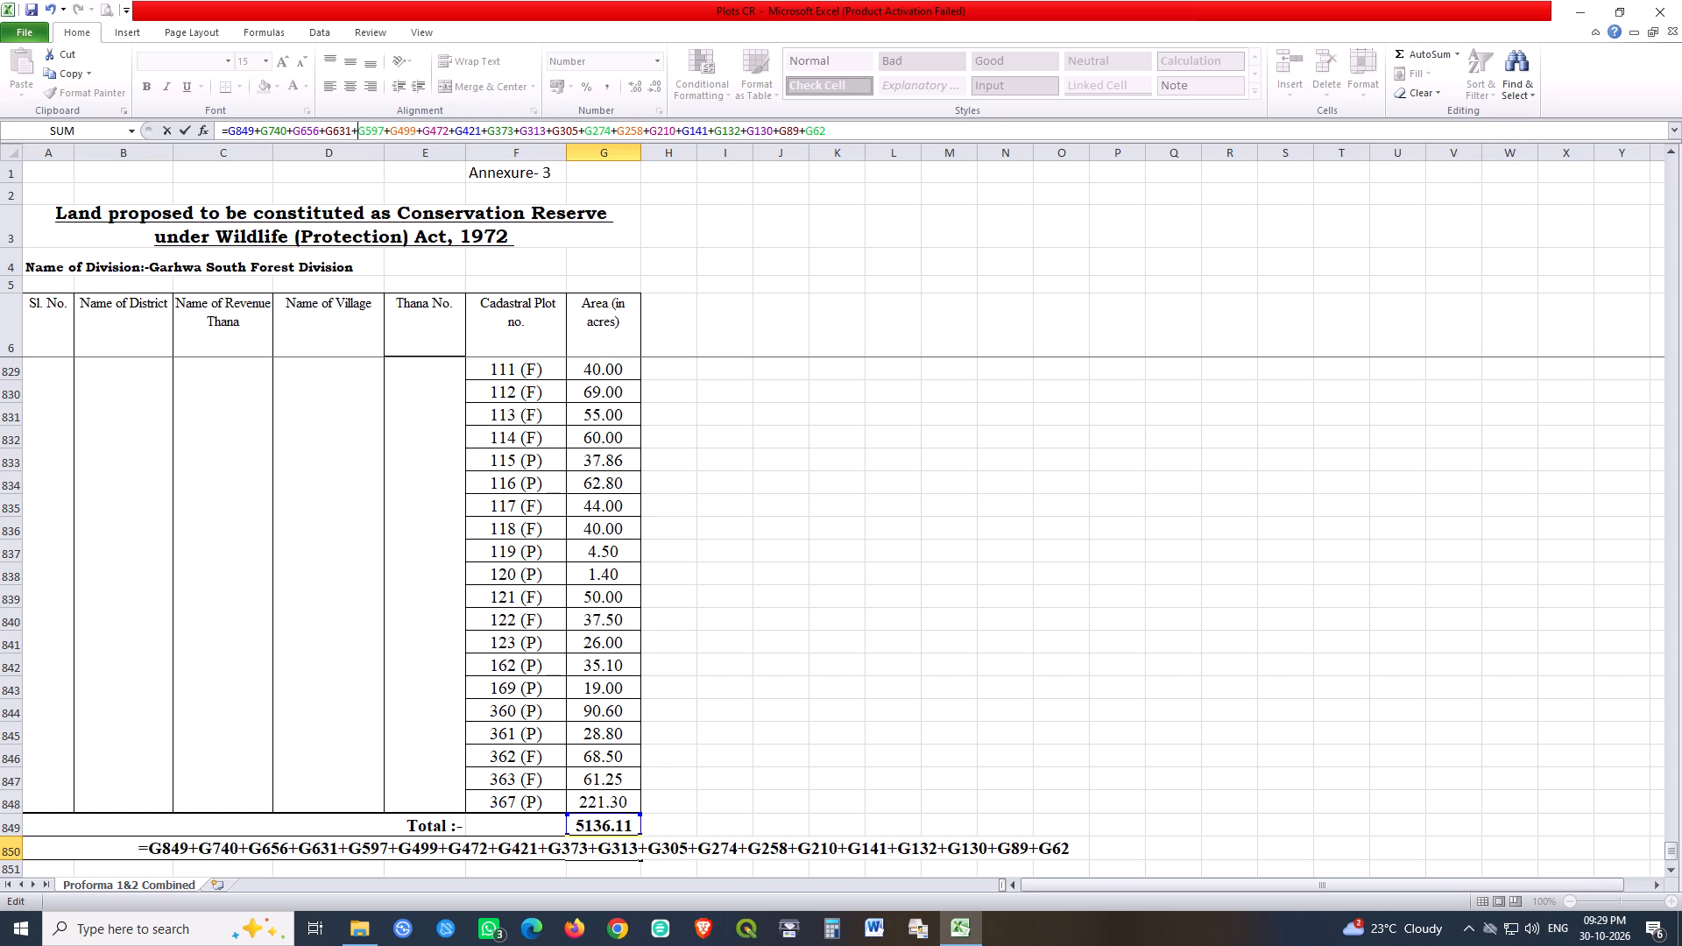
{"action": "scroll", "coordinate": [664, 592], "scroll_direction": "up", "scroll_amount": 4}
{"action": "key", "text": "Return"}
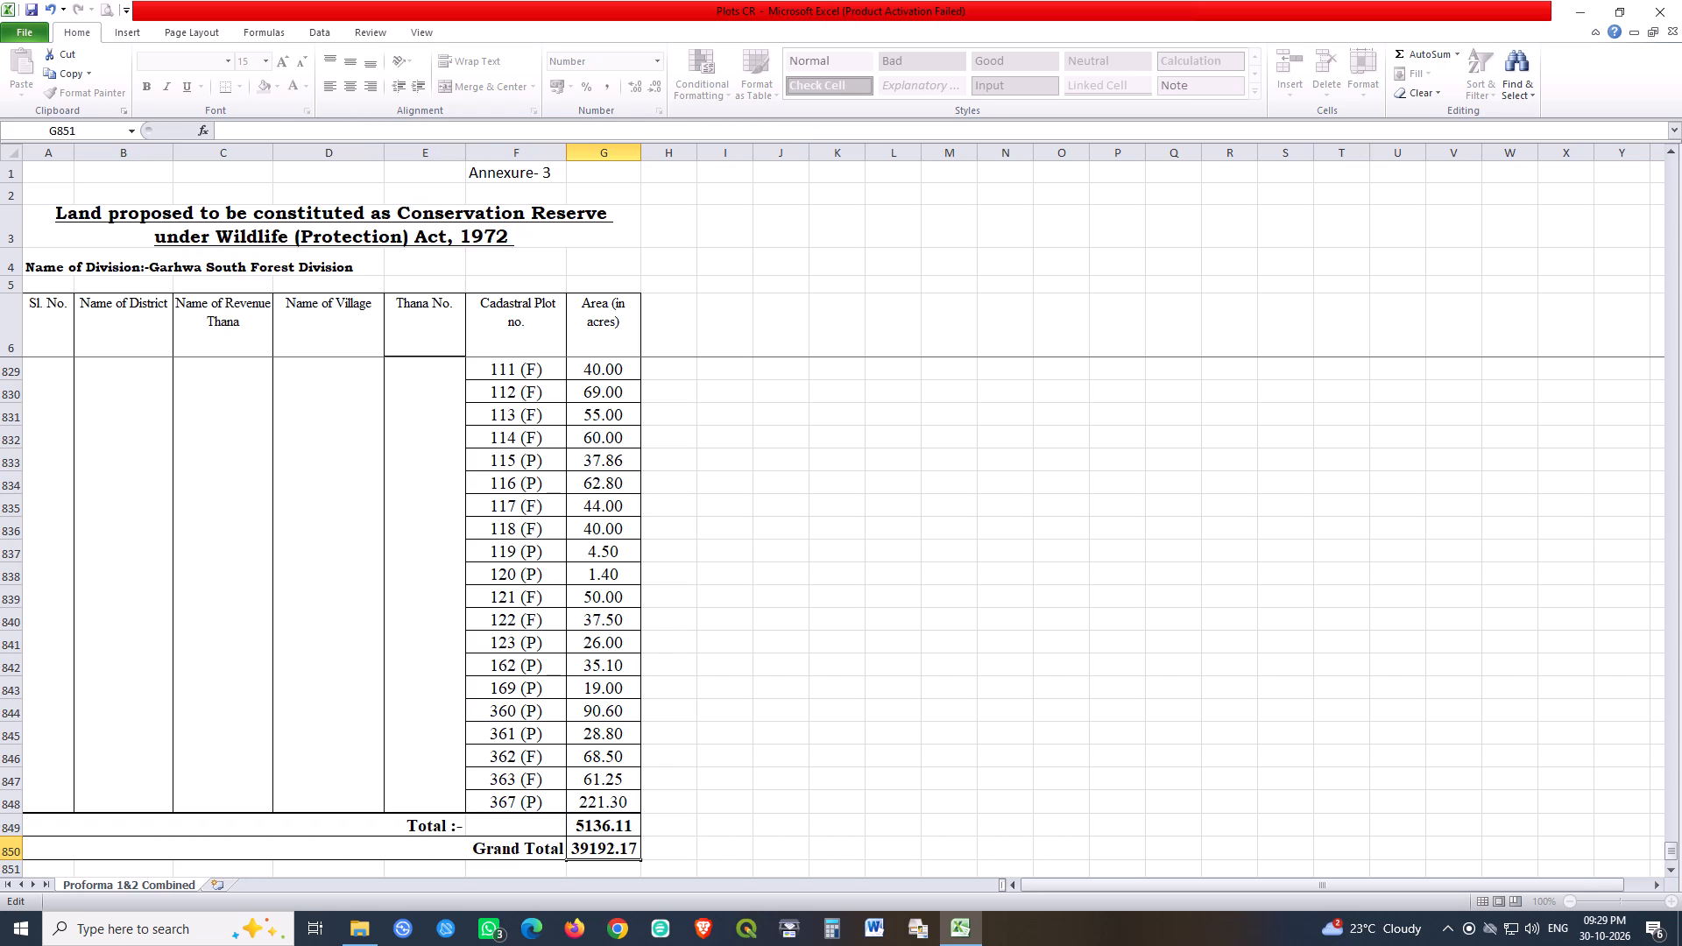
Reopen the Grand Total formula and check its reordered references against the total rows from Lidki back to G597.
{"action": "double_click", "coordinate": [606, 845]}
{"action": "scroll", "coordinate": [859, 765], "scroll_direction": "up", "scroll_amount": 8}
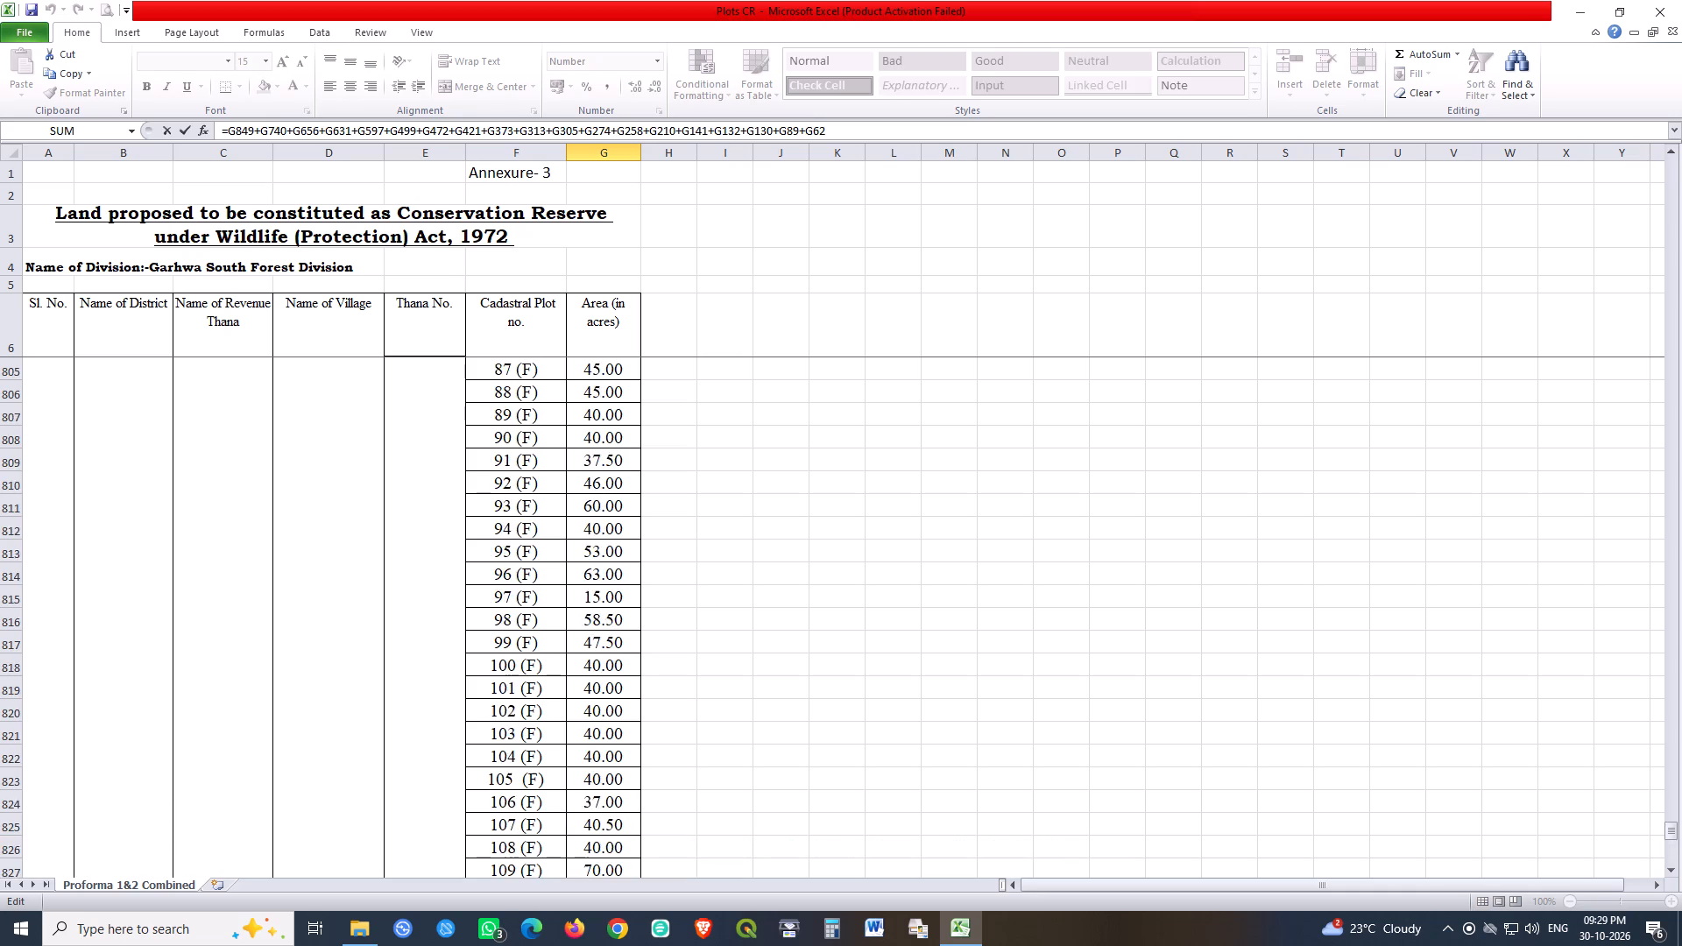
{"action": "scroll", "coordinate": [859, 764], "scroll_direction": "up", "scroll_amount": 20}
{"action": "scroll", "coordinate": [859, 764], "scroll_direction": "up", "scroll_amount": 5}
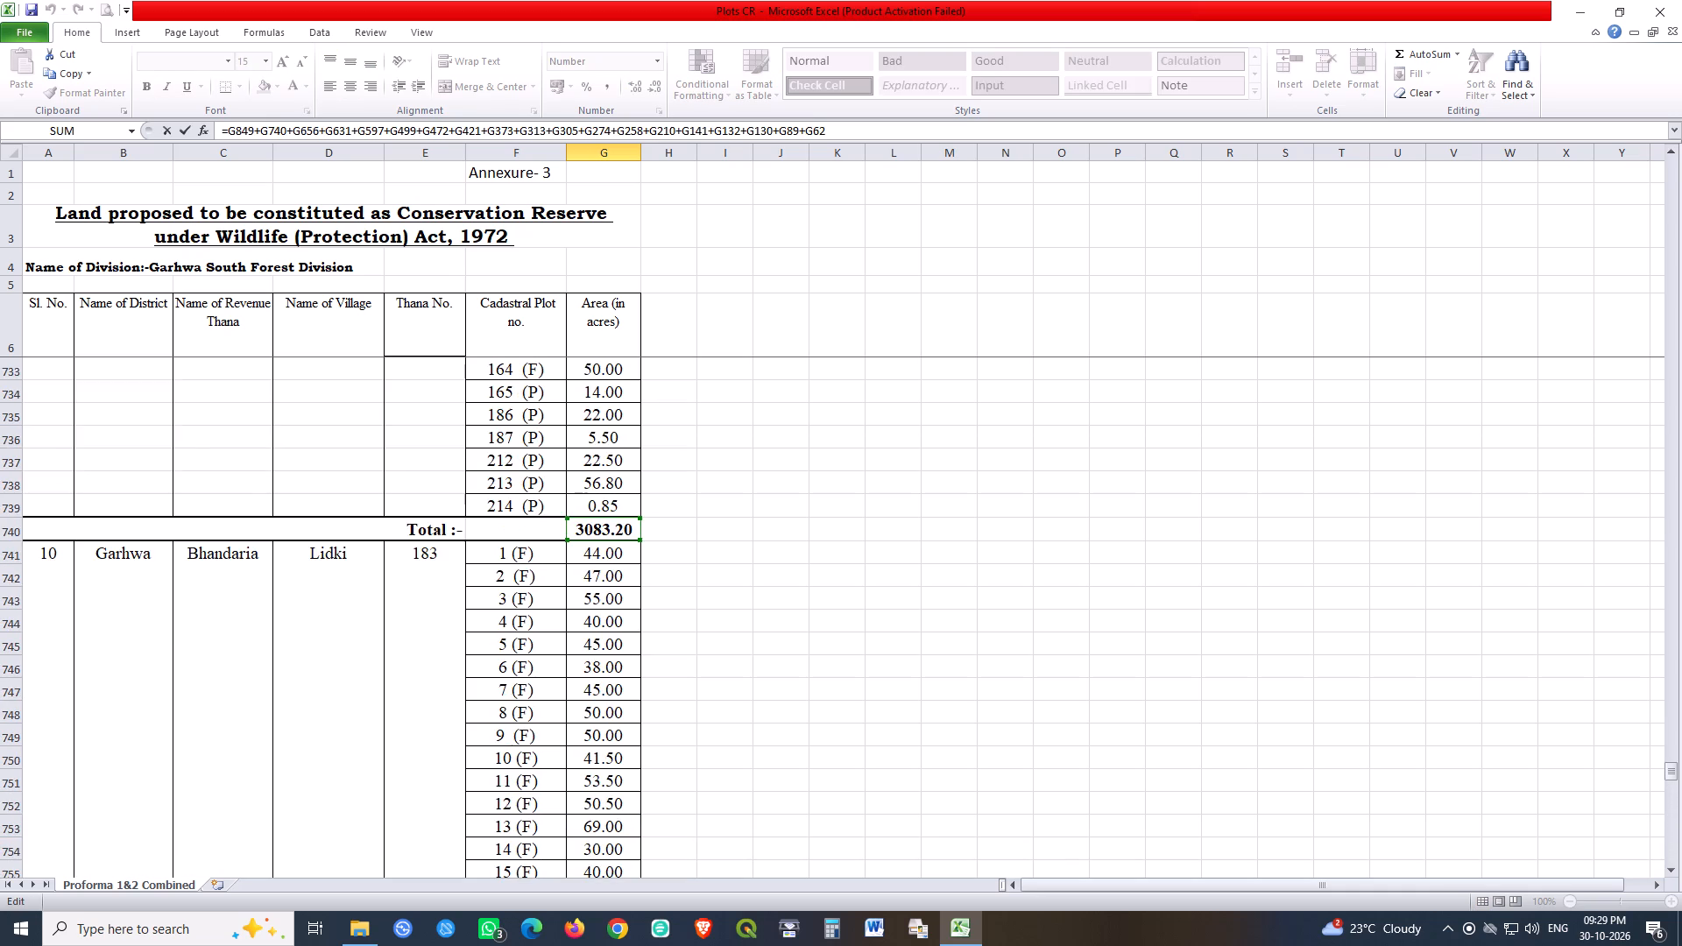
{"action": "scroll", "coordinate": [817, 704], "scroll_direction": "up", "scroll_amount": 3}
{"action": "scroll", "coordinate": [817, 704], "scroll_direction": "up", "scroll_amount": 20}
{"action": "scroll", "coordinate": [817, 704], "scroll_direction": "up", "scroll_amount": 4}
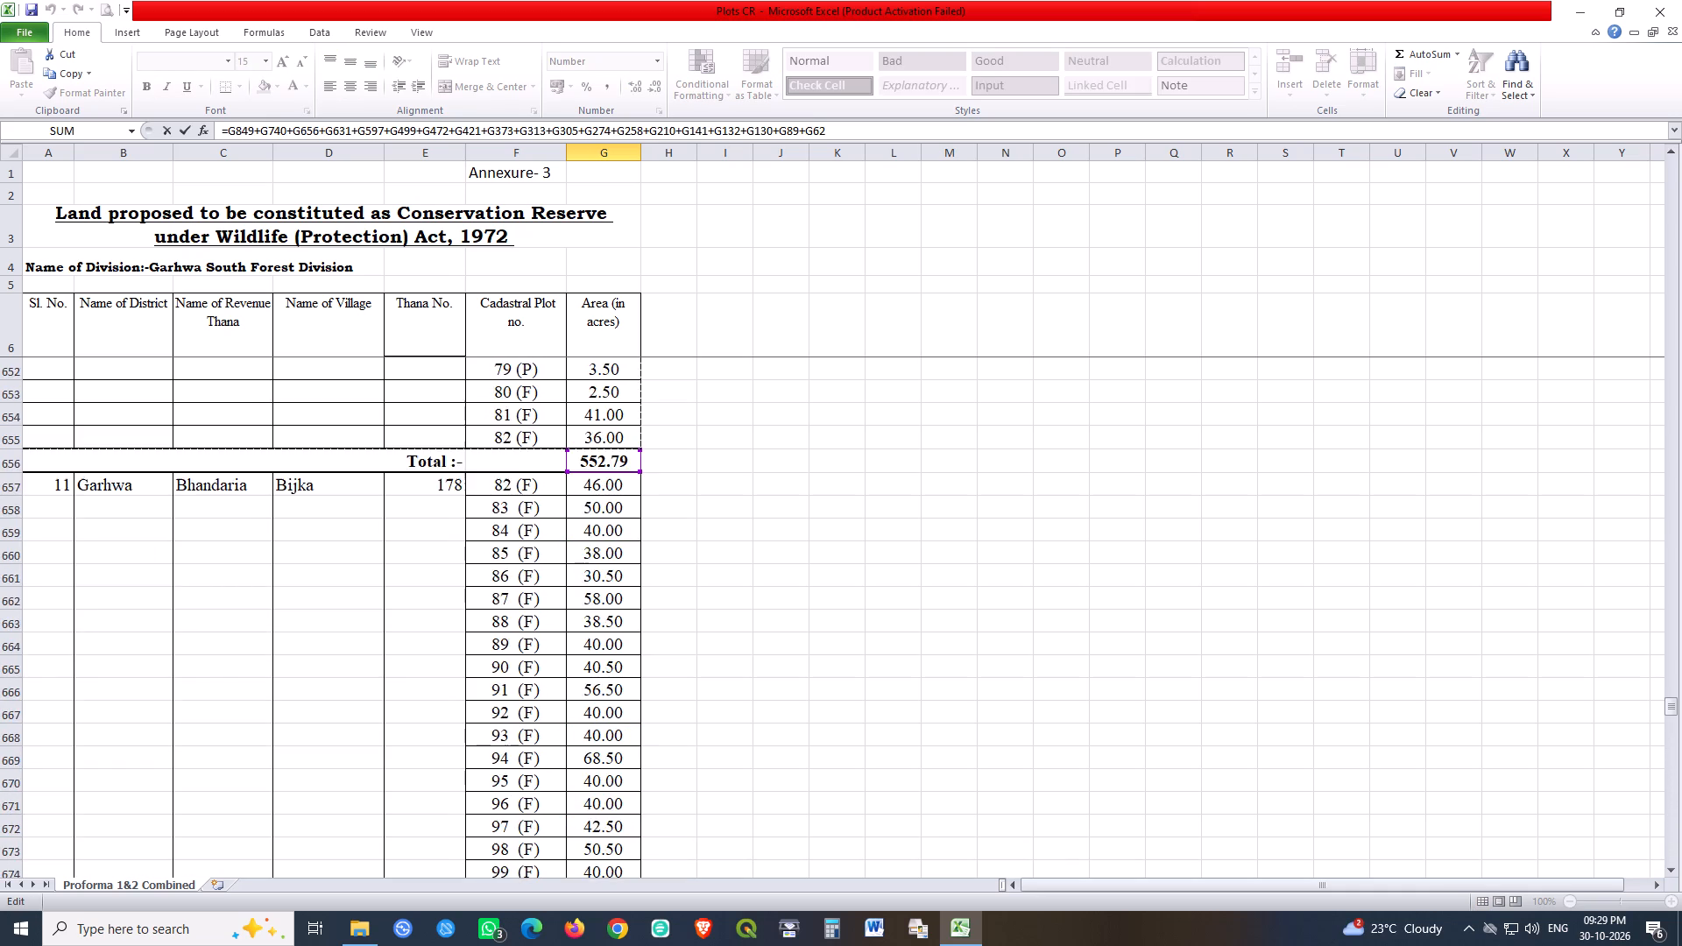
{"action": "scroll", "coordinate": [817, 704], "scroll_direction": "up", "scroll_amount": 19}
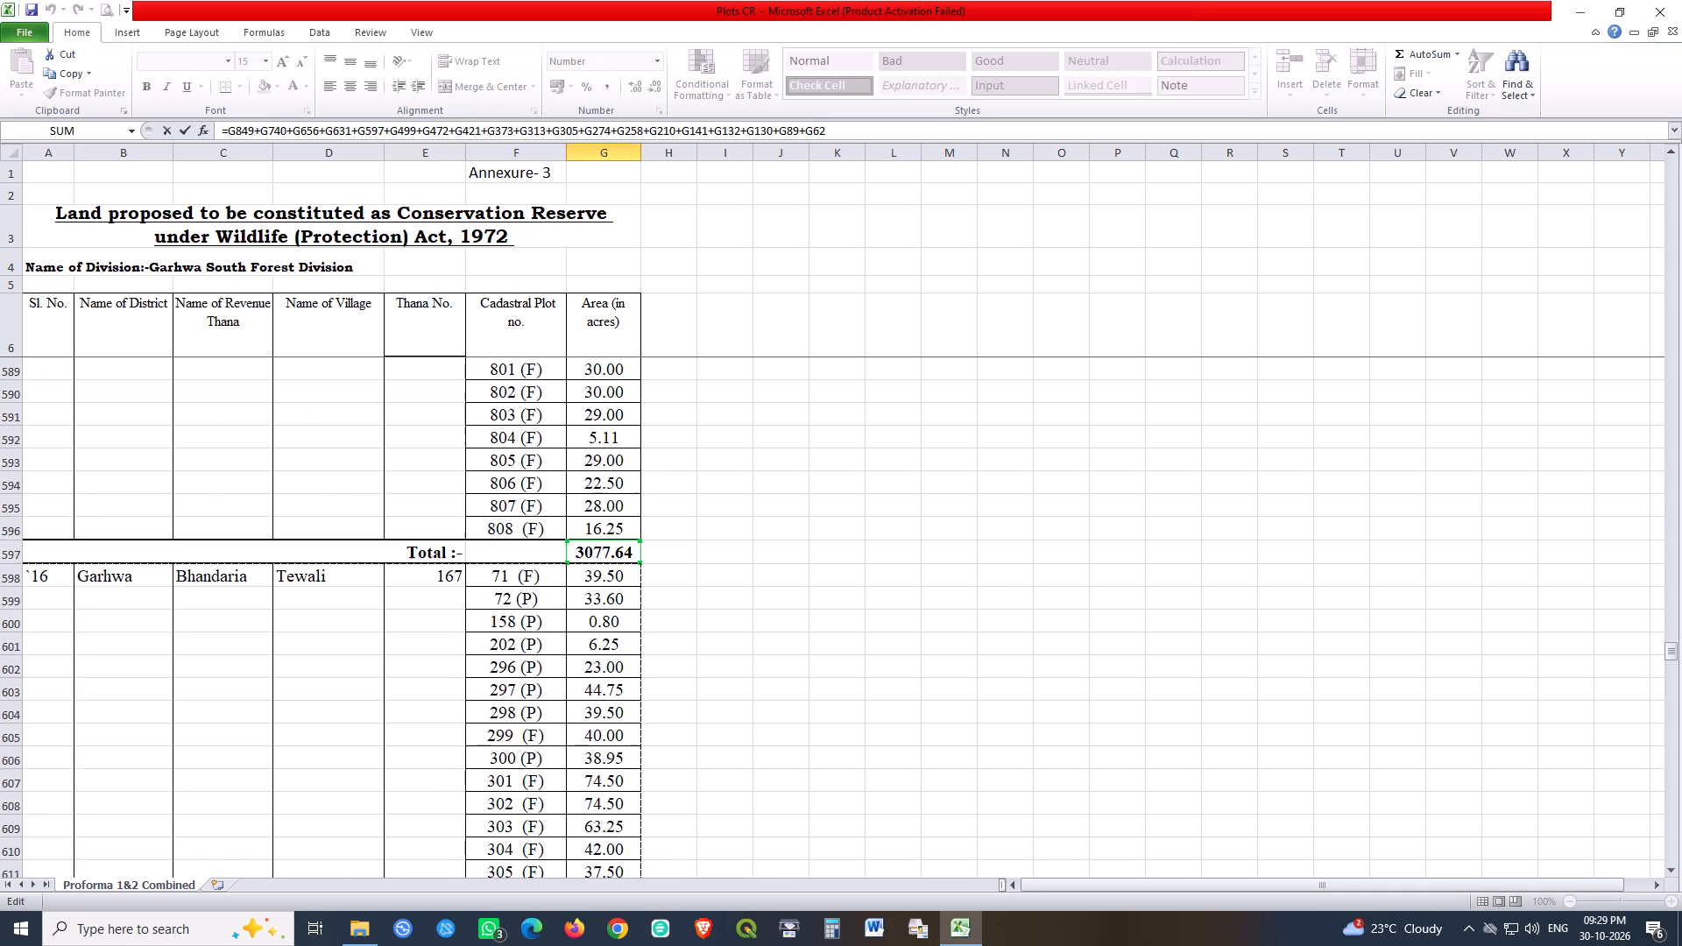
Check the open Grand Total formula's references from G499 back to G305 against the village total rows.
{"action": "scroll", "coordinate": [817, 704], "scroll_direction": "up", "scroll_amount": 2}
{"action": "scroll", "coordinate": [817, 704], "scroll_direction": "up", "scroll_amount": 20}
{"action": "scroll", "coordinate": [817, 704], "scroll_direction": "up", "scroll_amount": 3}
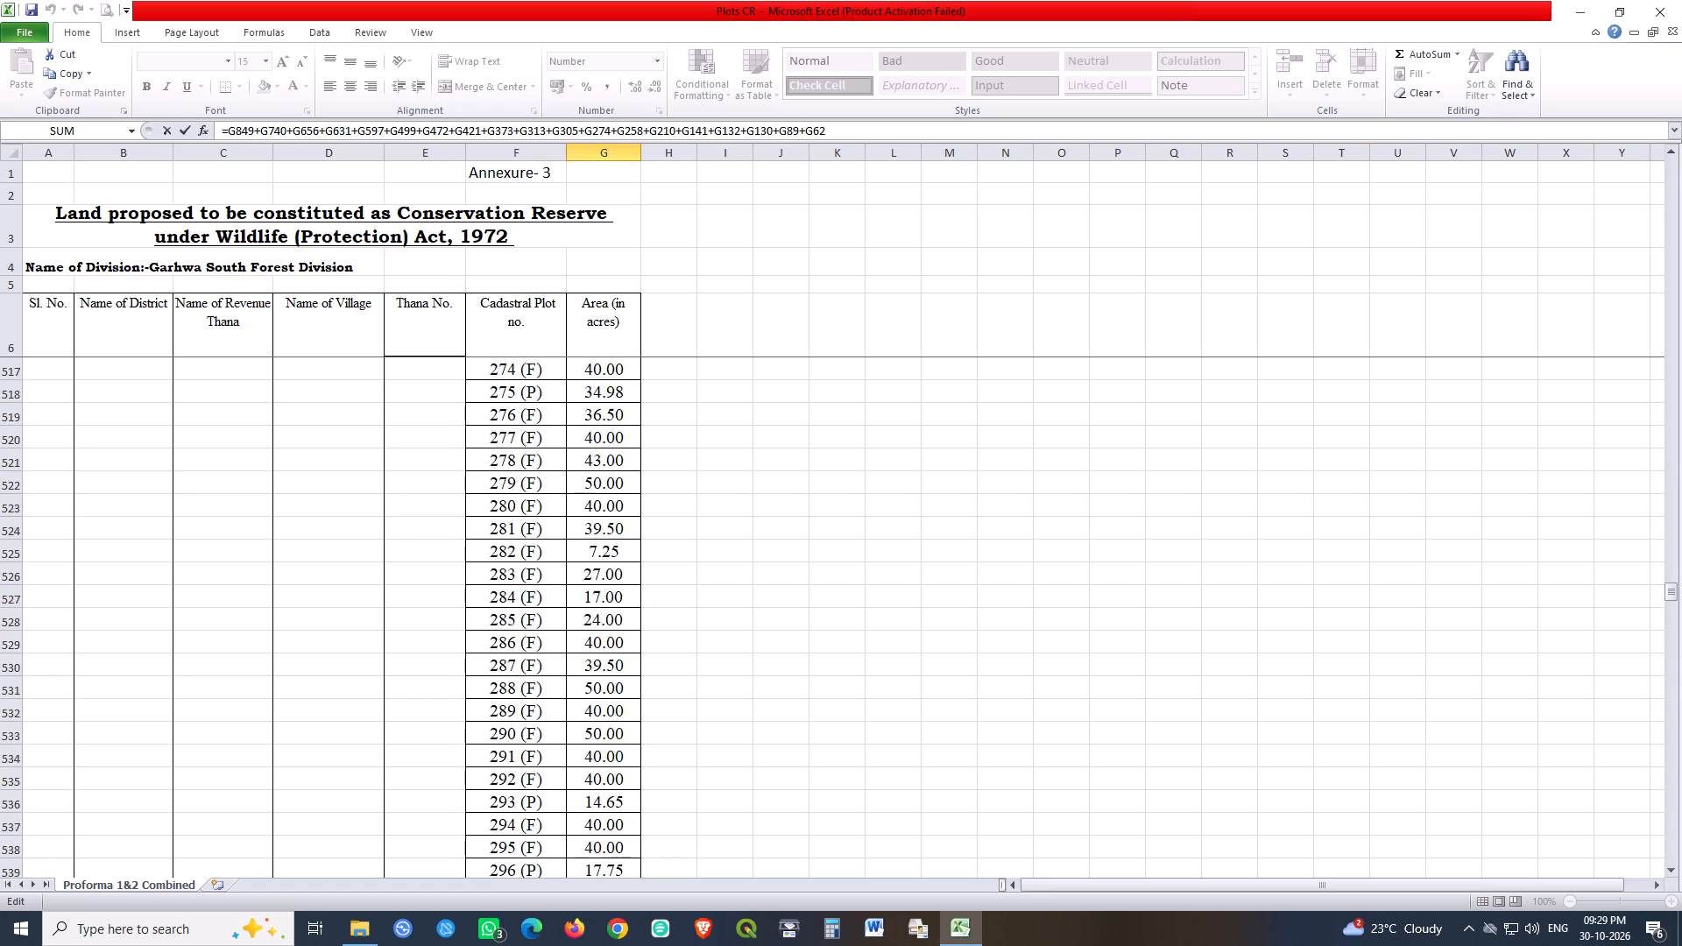
{"action": "scroll", "coordinate": [817, 704], "scroll_direction": "up", "scroll_amount": 19}
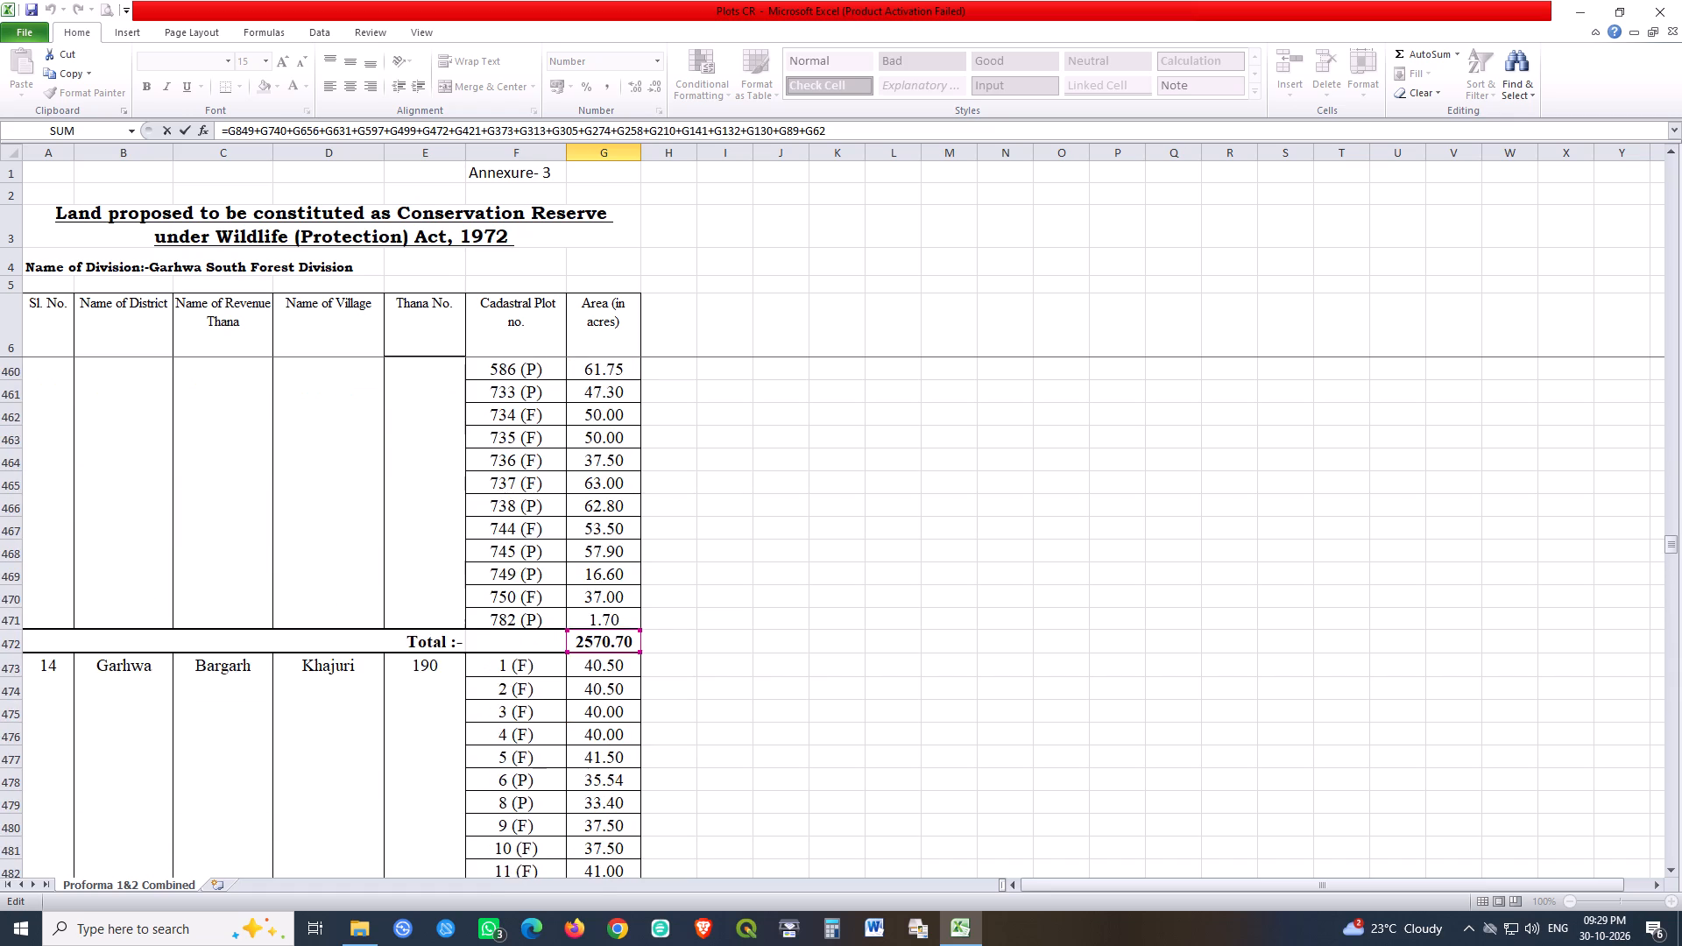
{"action": "scroll", "coordinate": [817, 704], "scroll_direction": "up", "scroll_amount": 16}
{"action": "scroll", "coordinate": [817, 704], "scroll_direction": "up", "scroll_amount": 8}
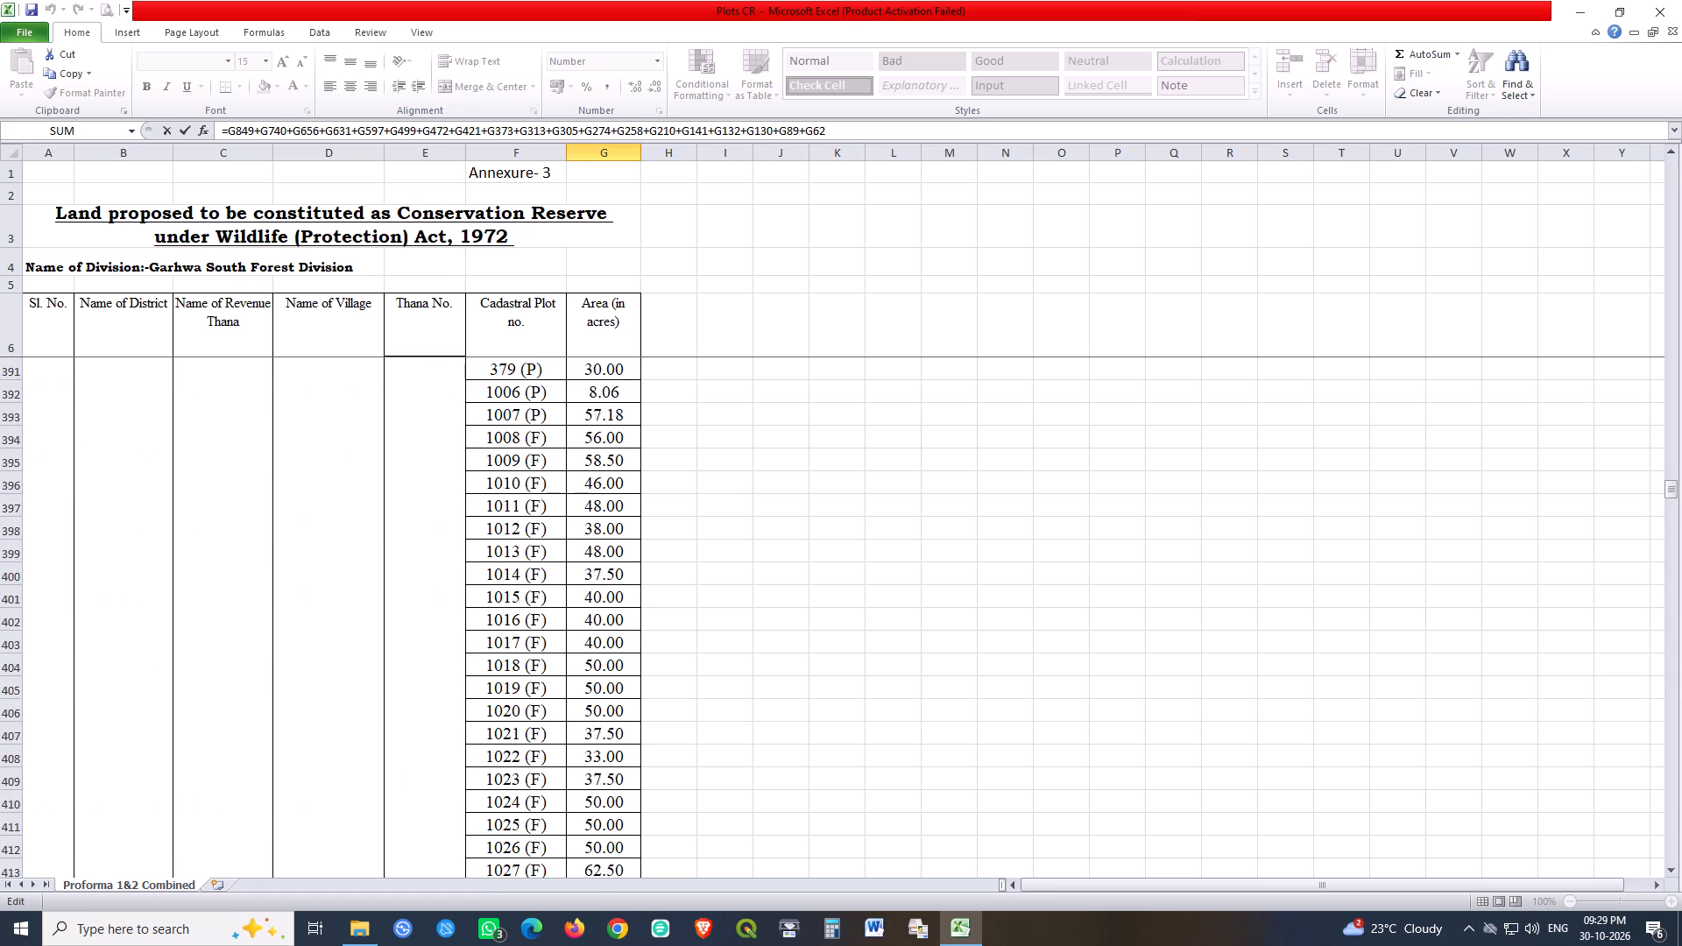
{"action": "scroll", "coordinate": [817, 704], "scroll_direction": "up", "scroll_amount": 8}
{"action": "scroll", "coordinate": [817, 704], "scroll_direction": "up", "scroll_amount": 15}
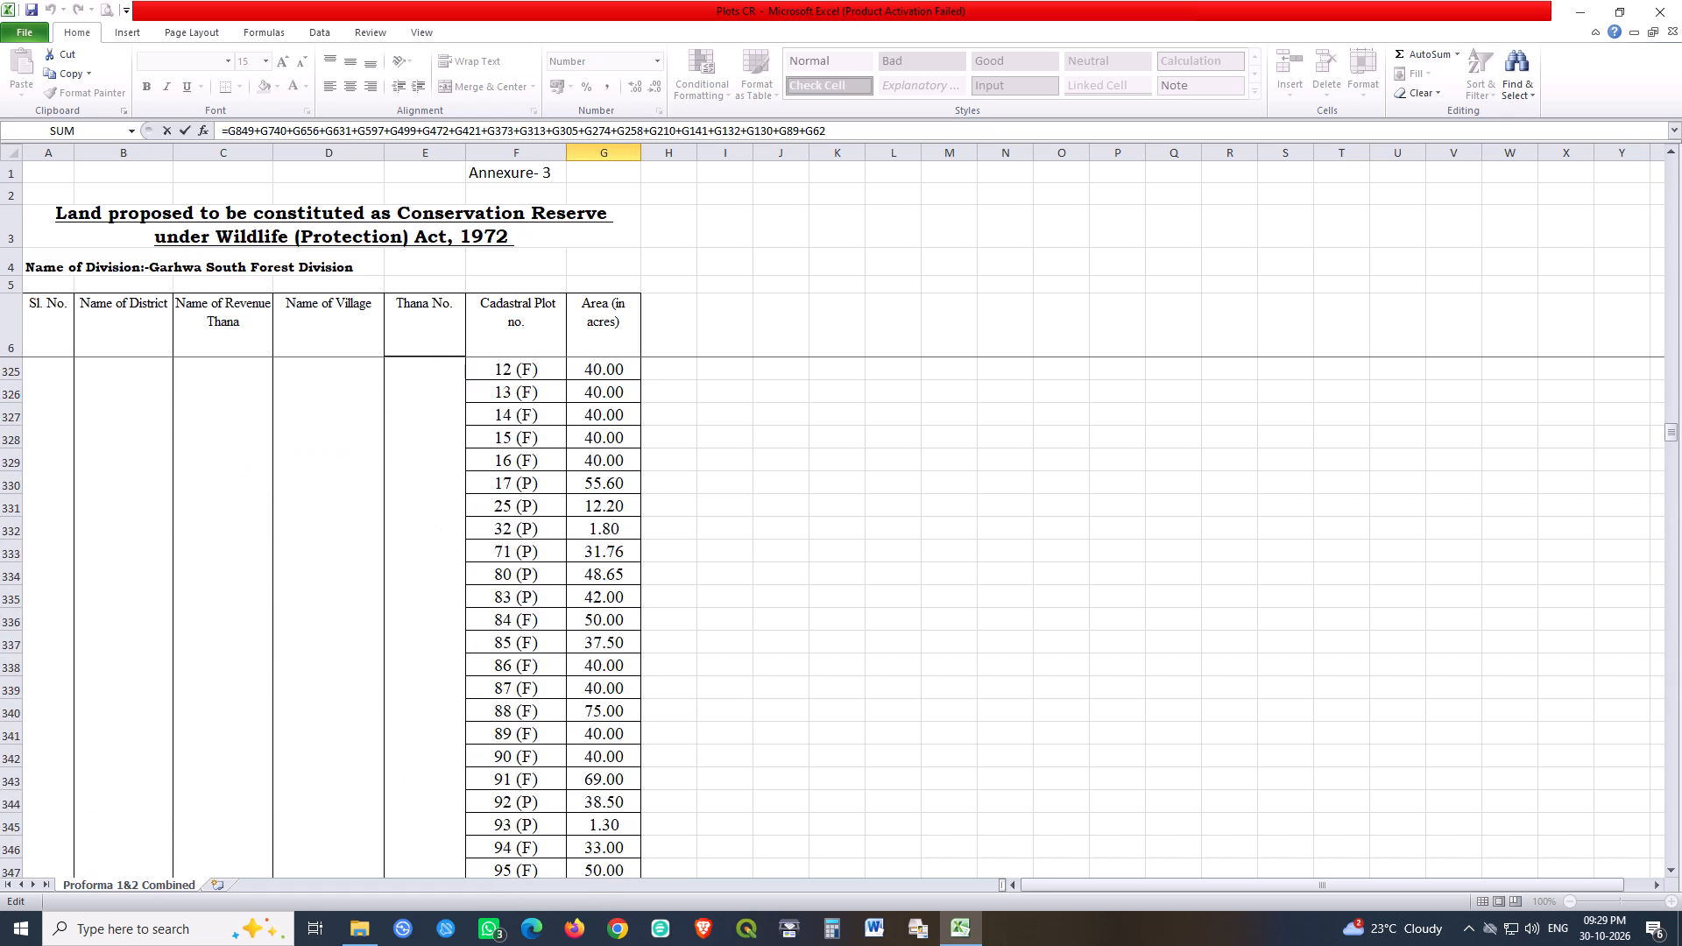
{"action": "scroll", "coordinate": [817, 704], "scroll_direction": "up", "scroll_amount": 3}
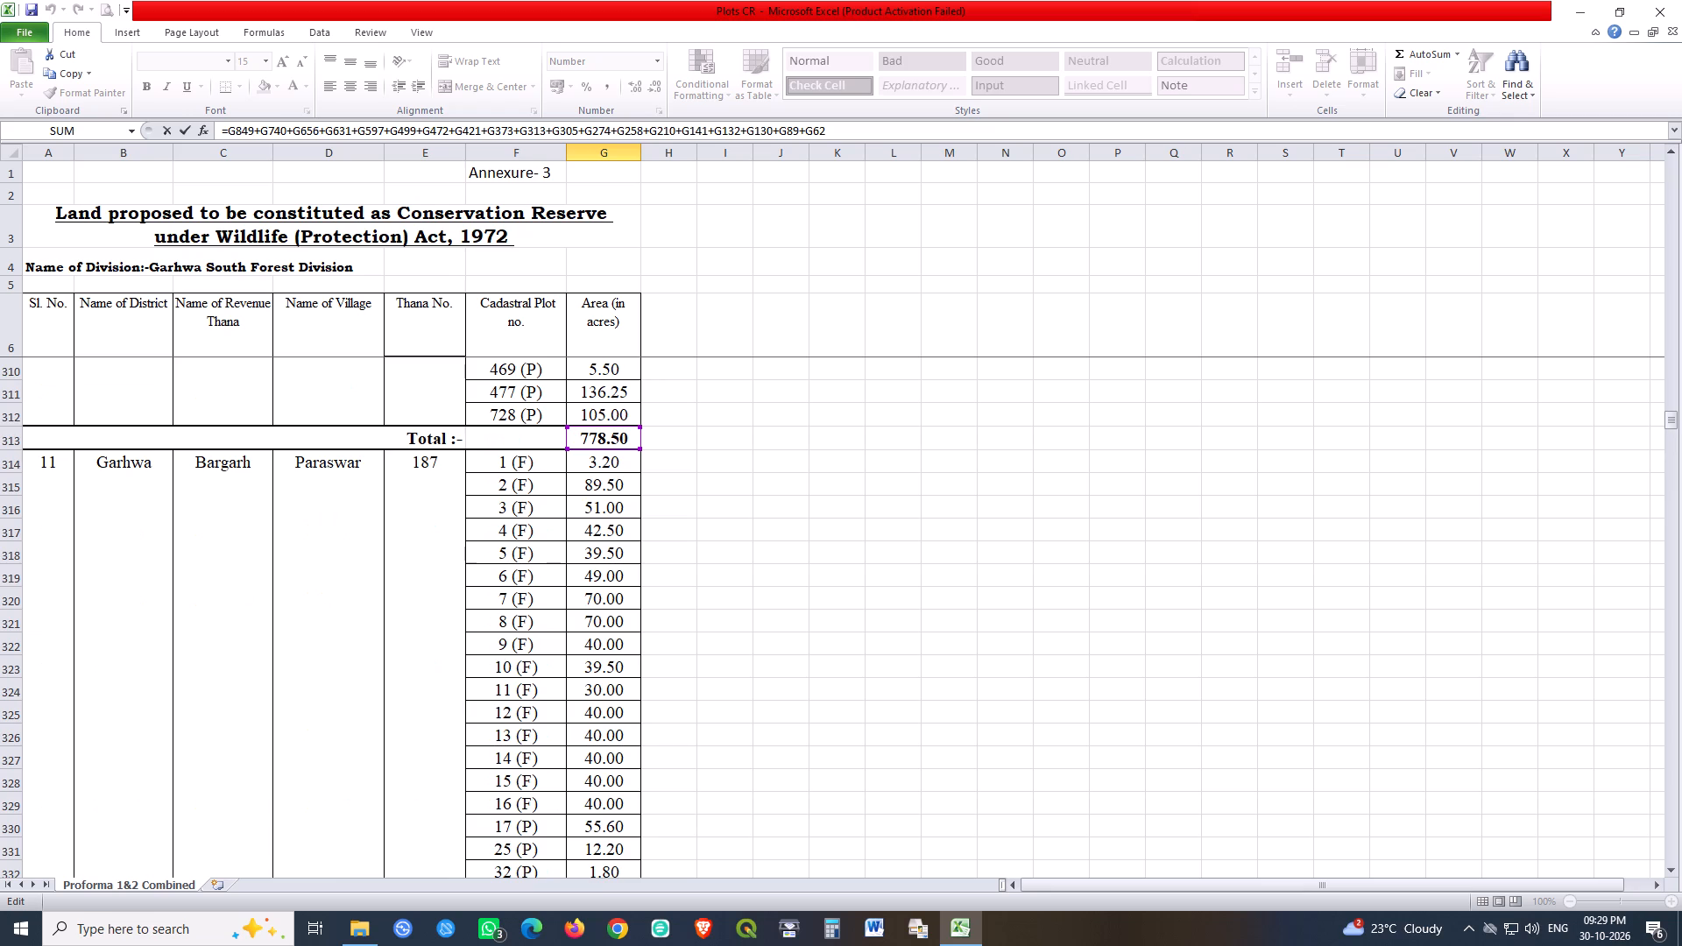
{"action": "scroll", "coordinate": [817, 704], "scroll_direction": "up", "scroll_amount": 7}
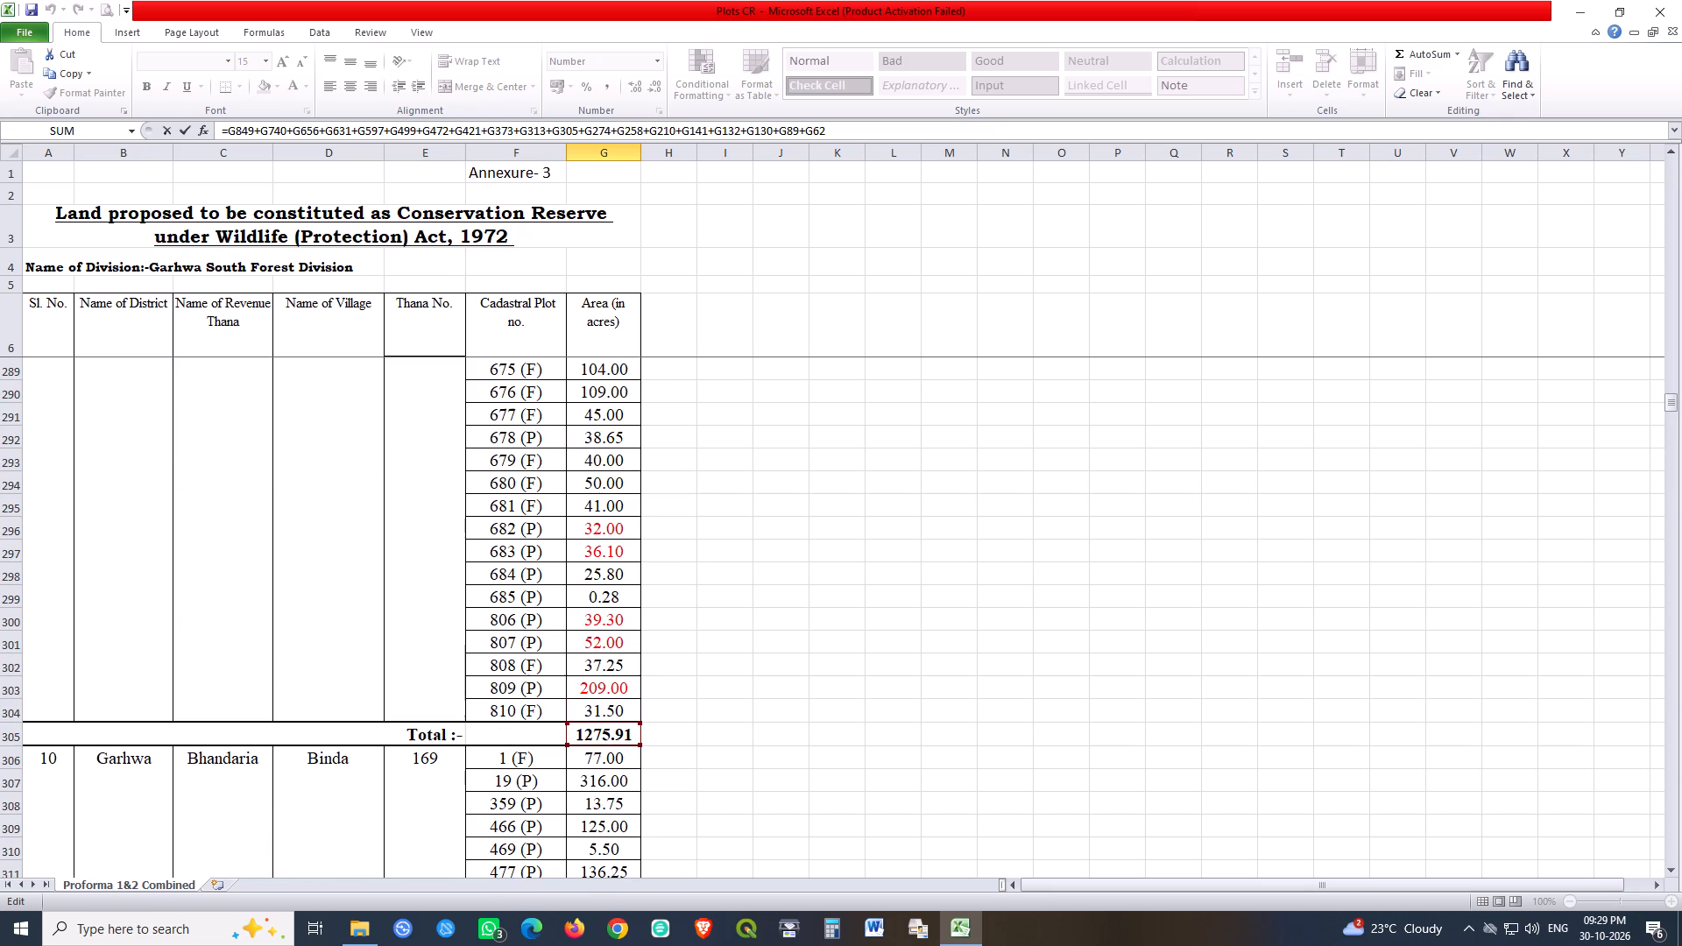
{"action": "scroll", "coordinate": [817, 704], "scroll_direction": "up", "scroll_amount": 1}
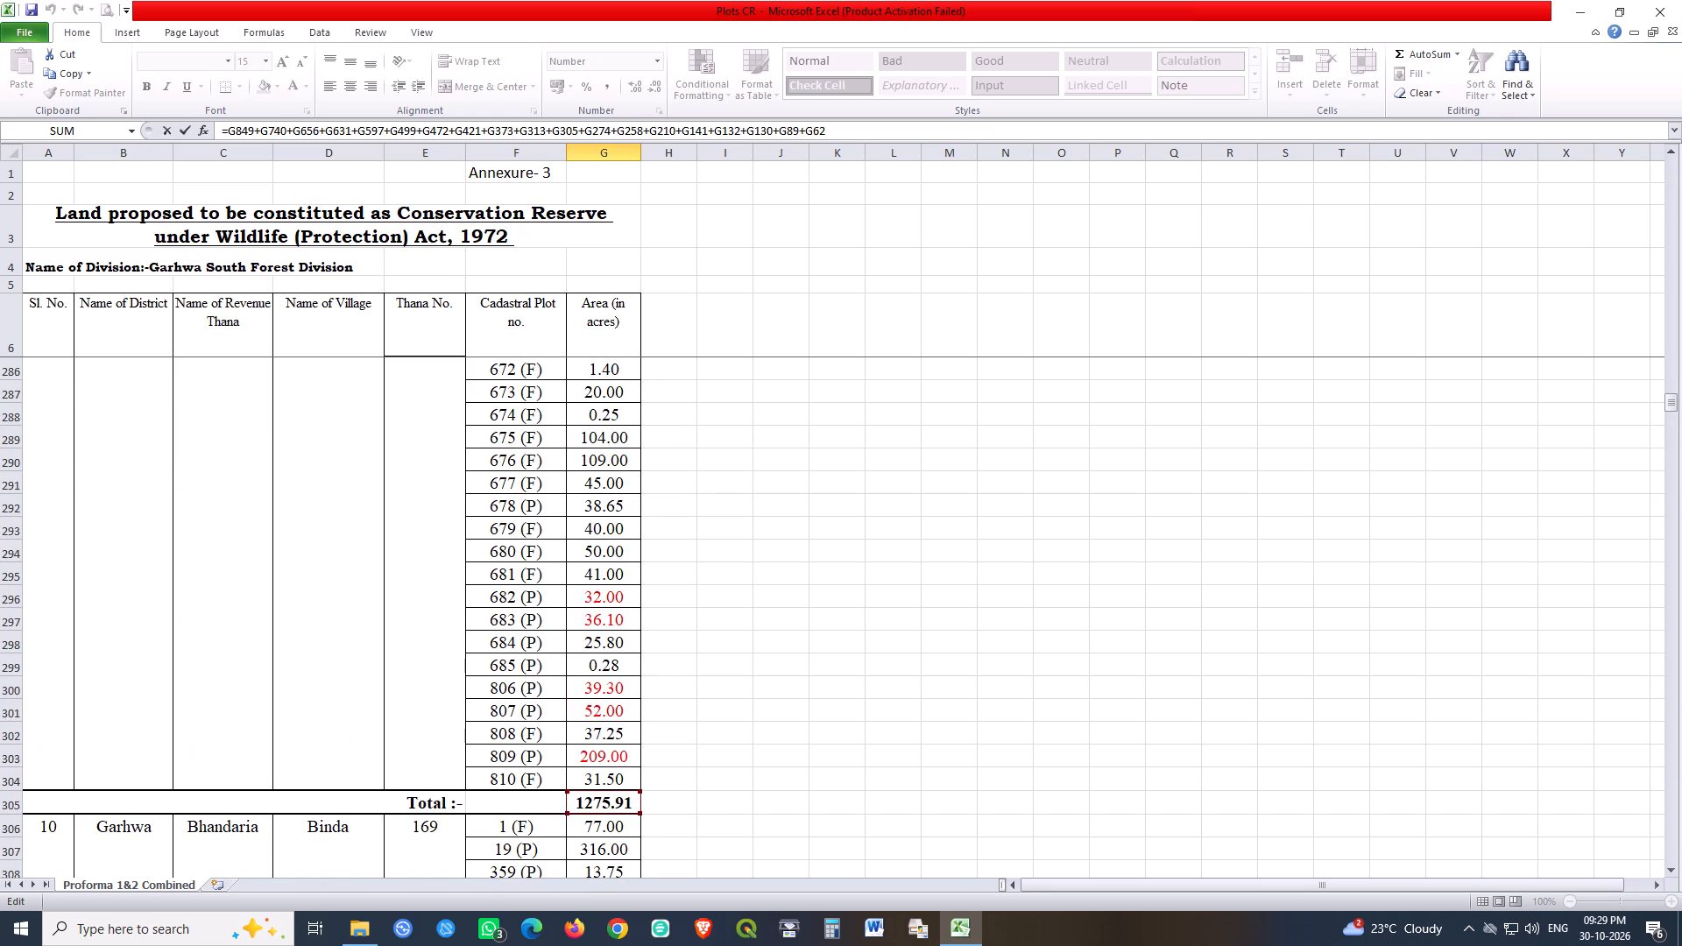
Check the remaining Grand Total references from G274 back to G62 against the total rows up to Marda, then close the formula.
{"action": "scroll", "coordinate": [742, 750], "scroll_direction": "up", "scroll_amount": 6}
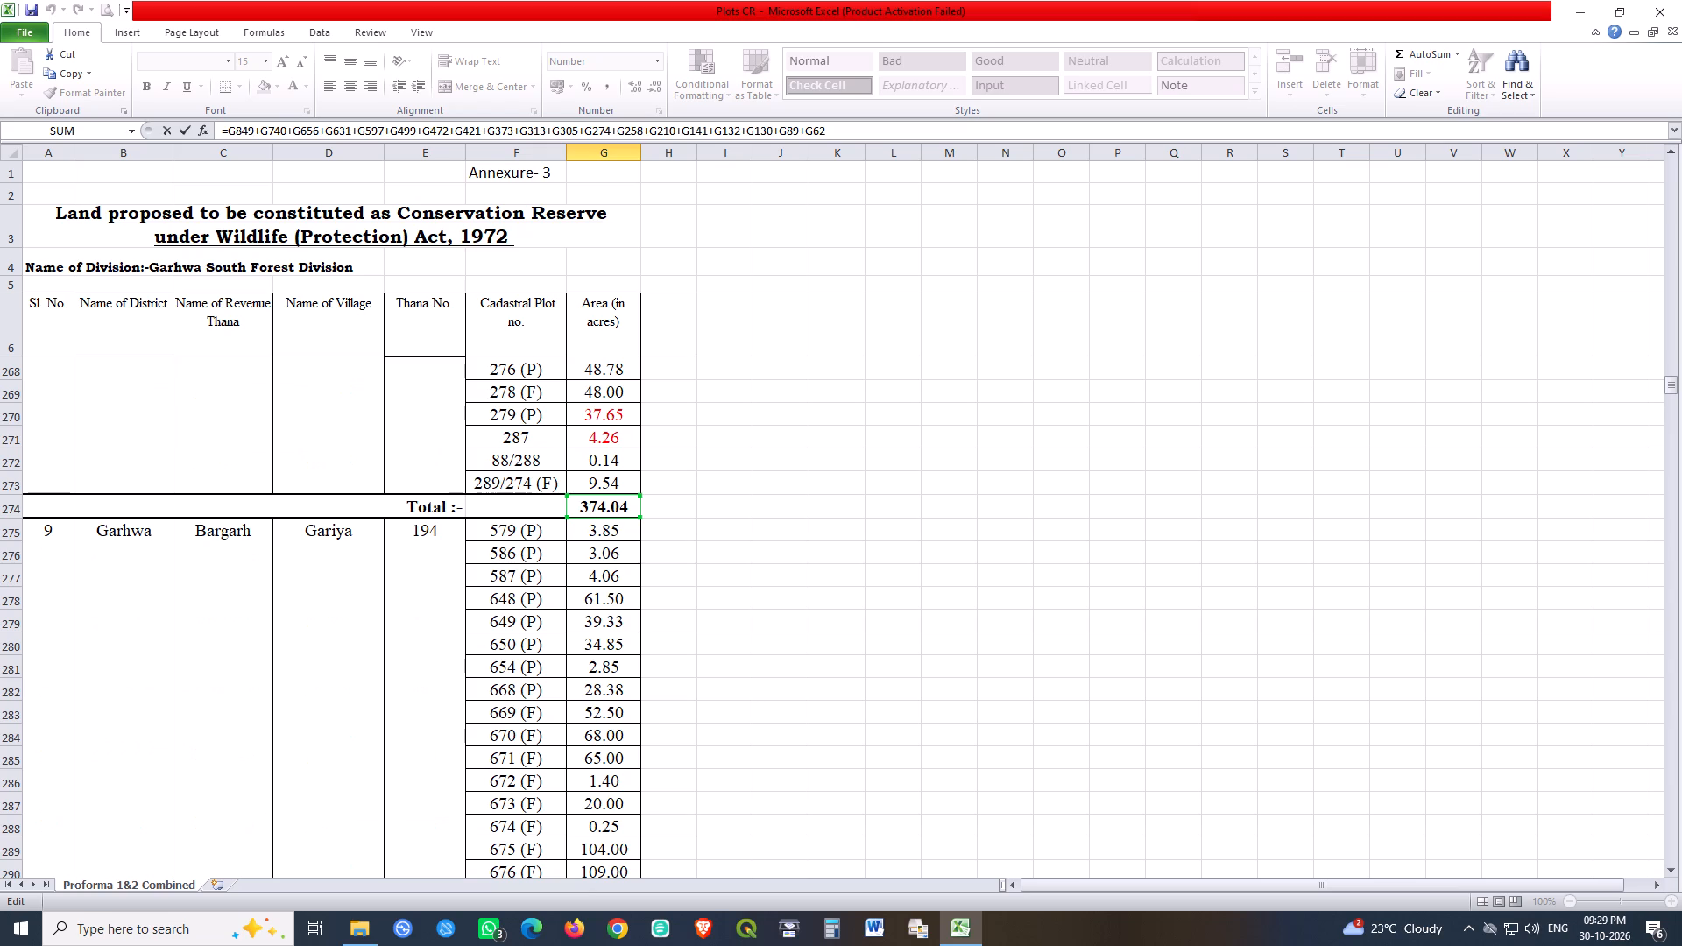
{"action": "scroll", "coordinate": [742, 750], "scroll_direction": "up", "scroll_amount": 2}
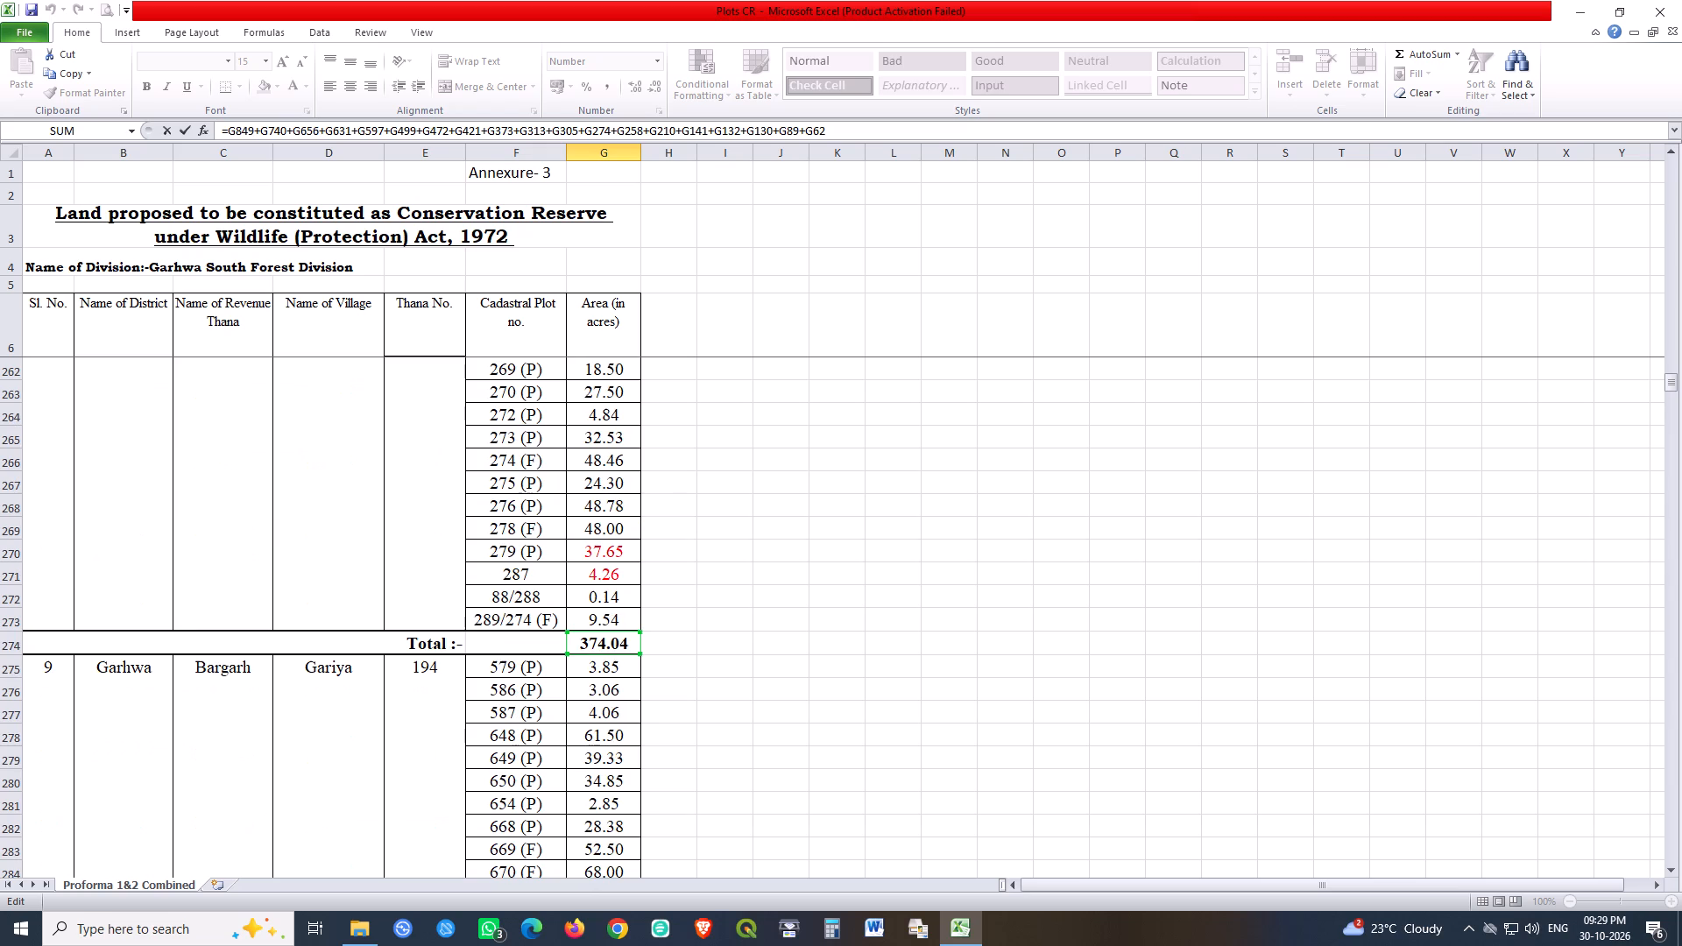
{"action": "scroll", "coordinate": [742, 750], "scroll_direction": "up", "scroll_amount": 3}
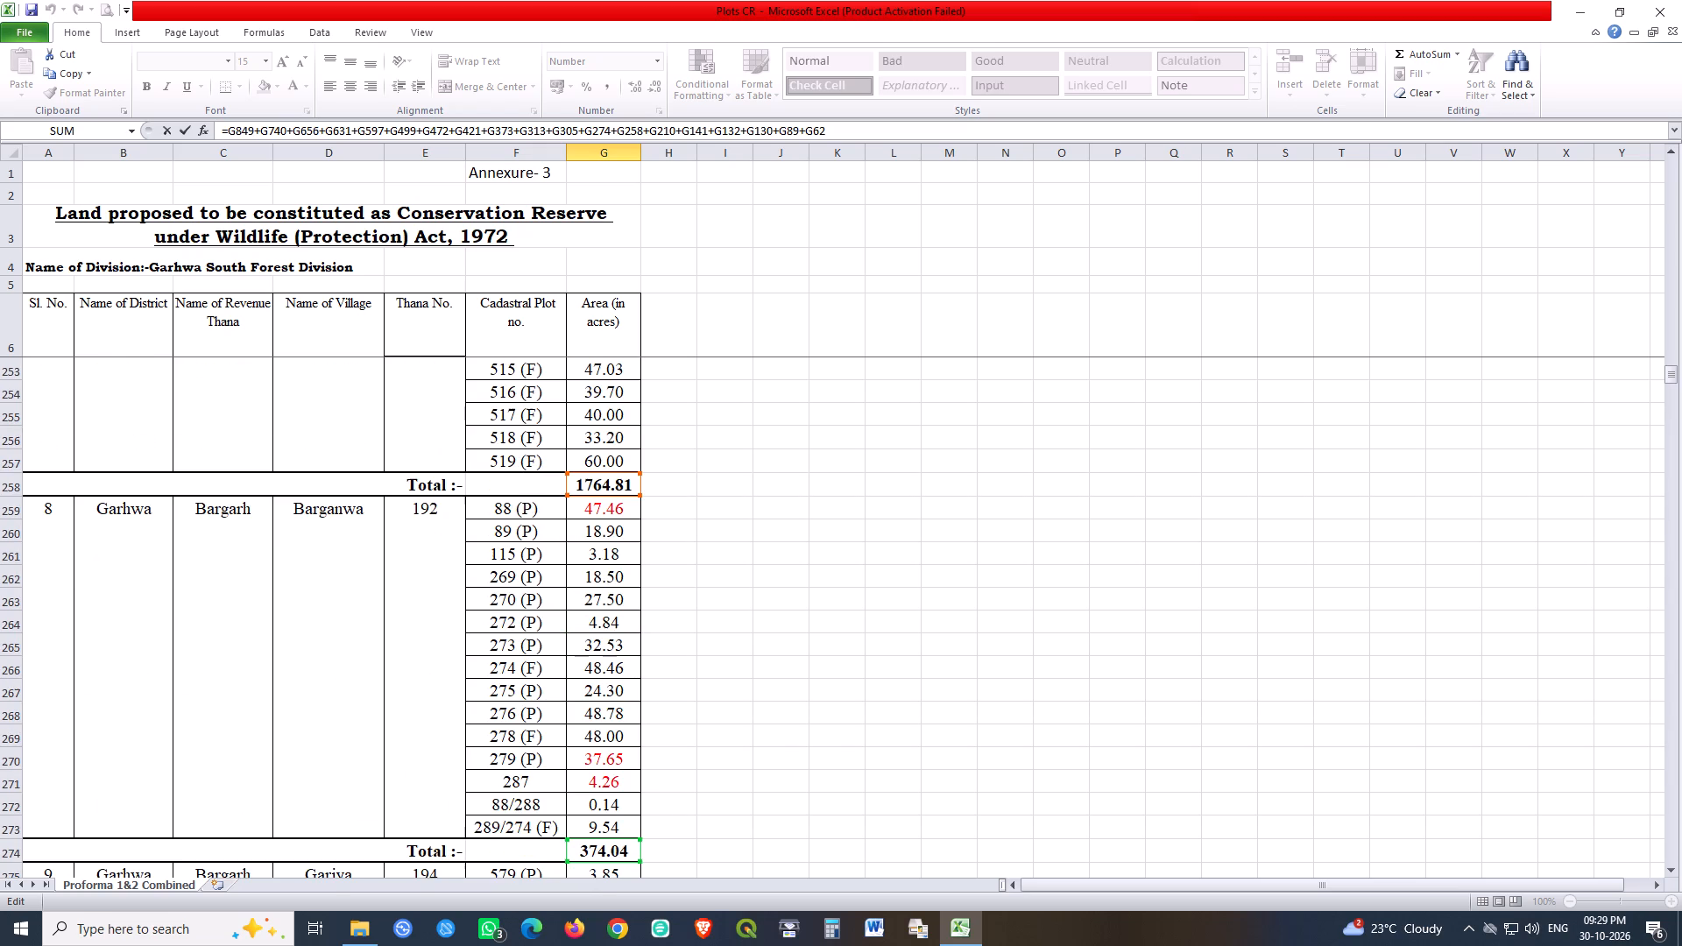
{"action": "scroll", "coordinate": [742, 750], "scroll_direction": "up", "scroll_amount": 16}
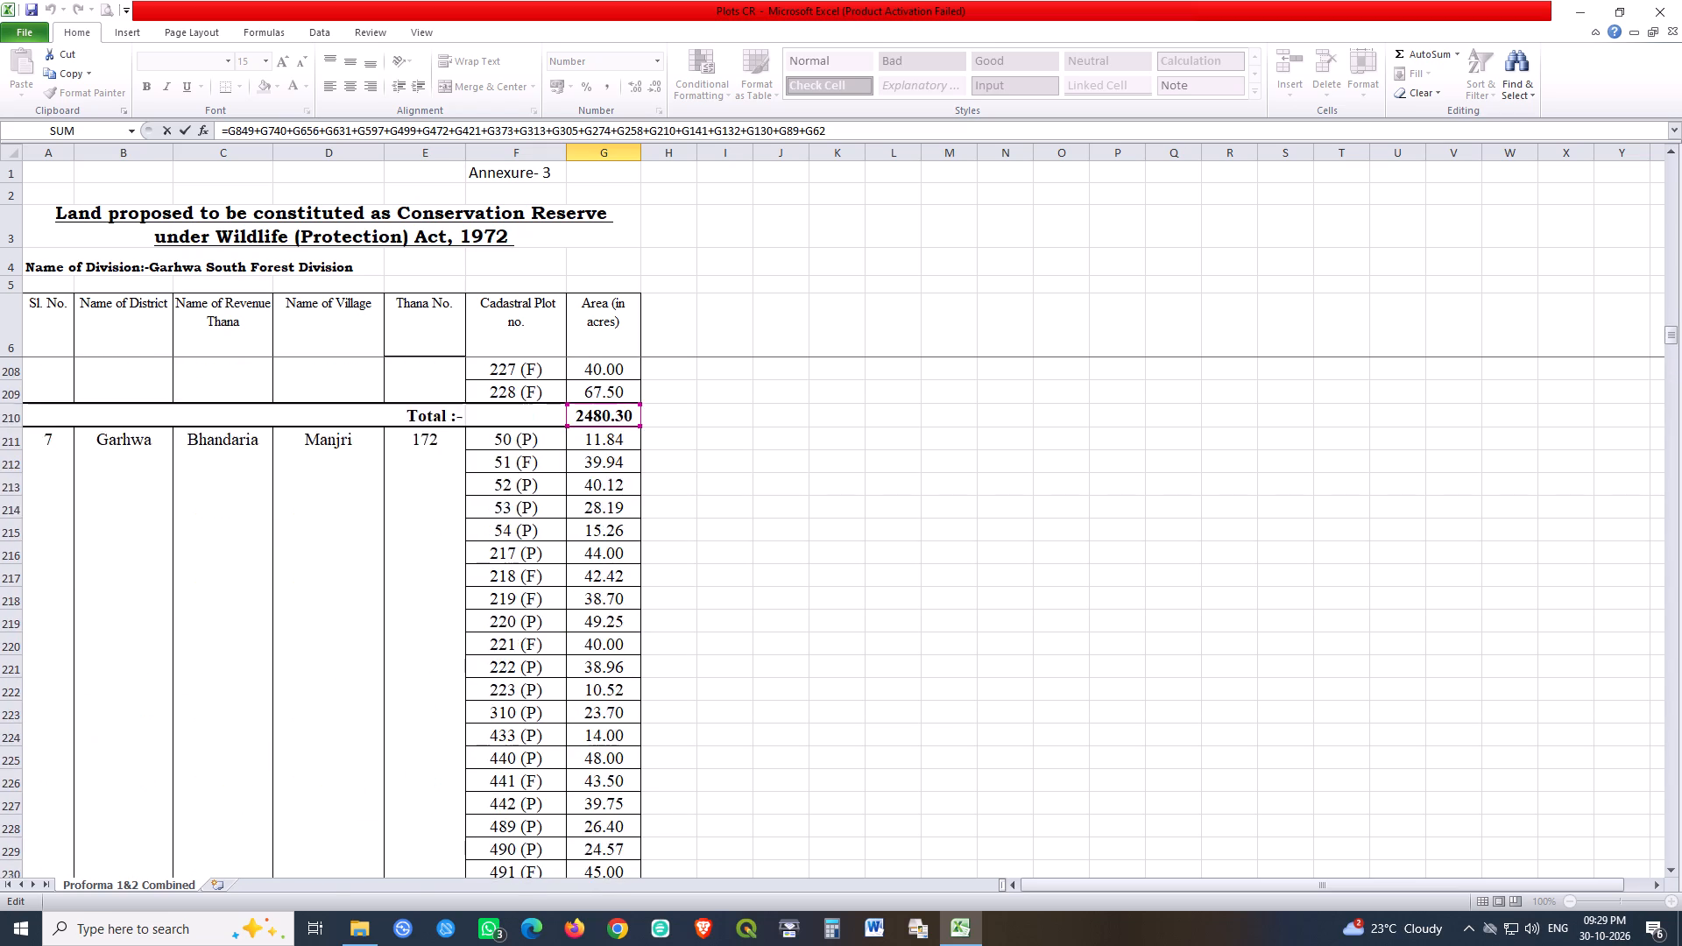
{"action": "scroll", "coordinate": [742, 750], "scroll_direction": "up", "scroll_amount": 2}
{"action": "scroll", "coordinate": [742, 750], "scroll_direction": "up", "scroll_amount": 20}
{"action": "scroll", "coordinate": [742, 750], "scroll_direction": "up", "scroll_amount": 2}
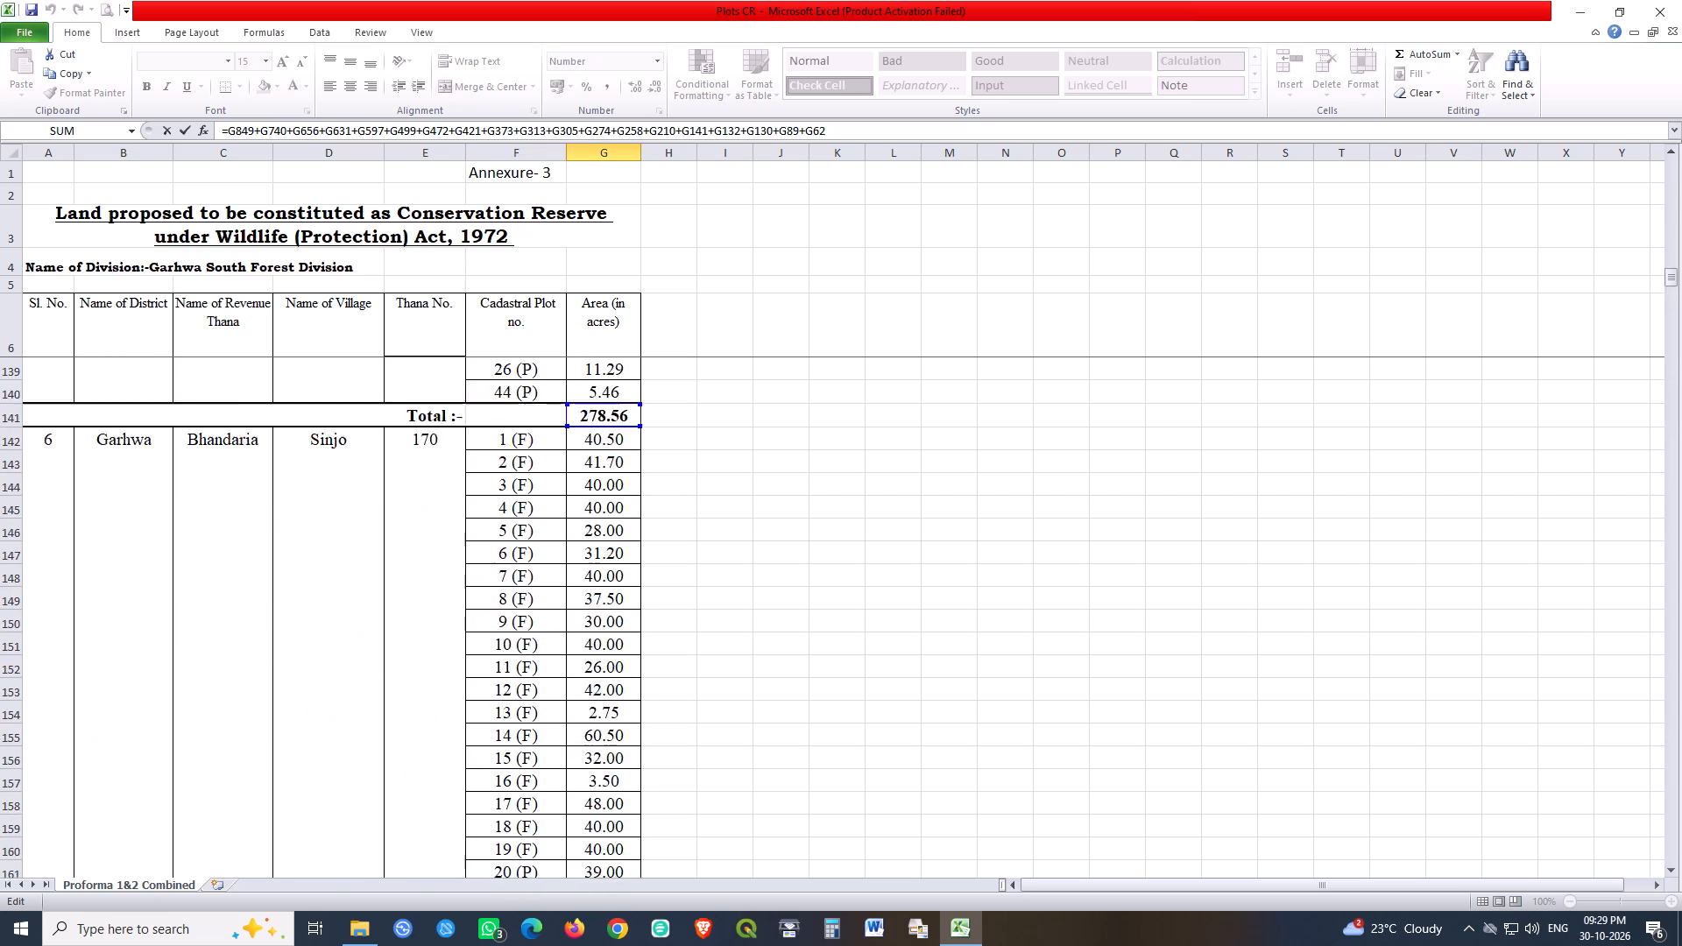
{"action": "scroll", "coordinate": [742, 750], "scroll_direction": "up", "scroll_amount": 11}
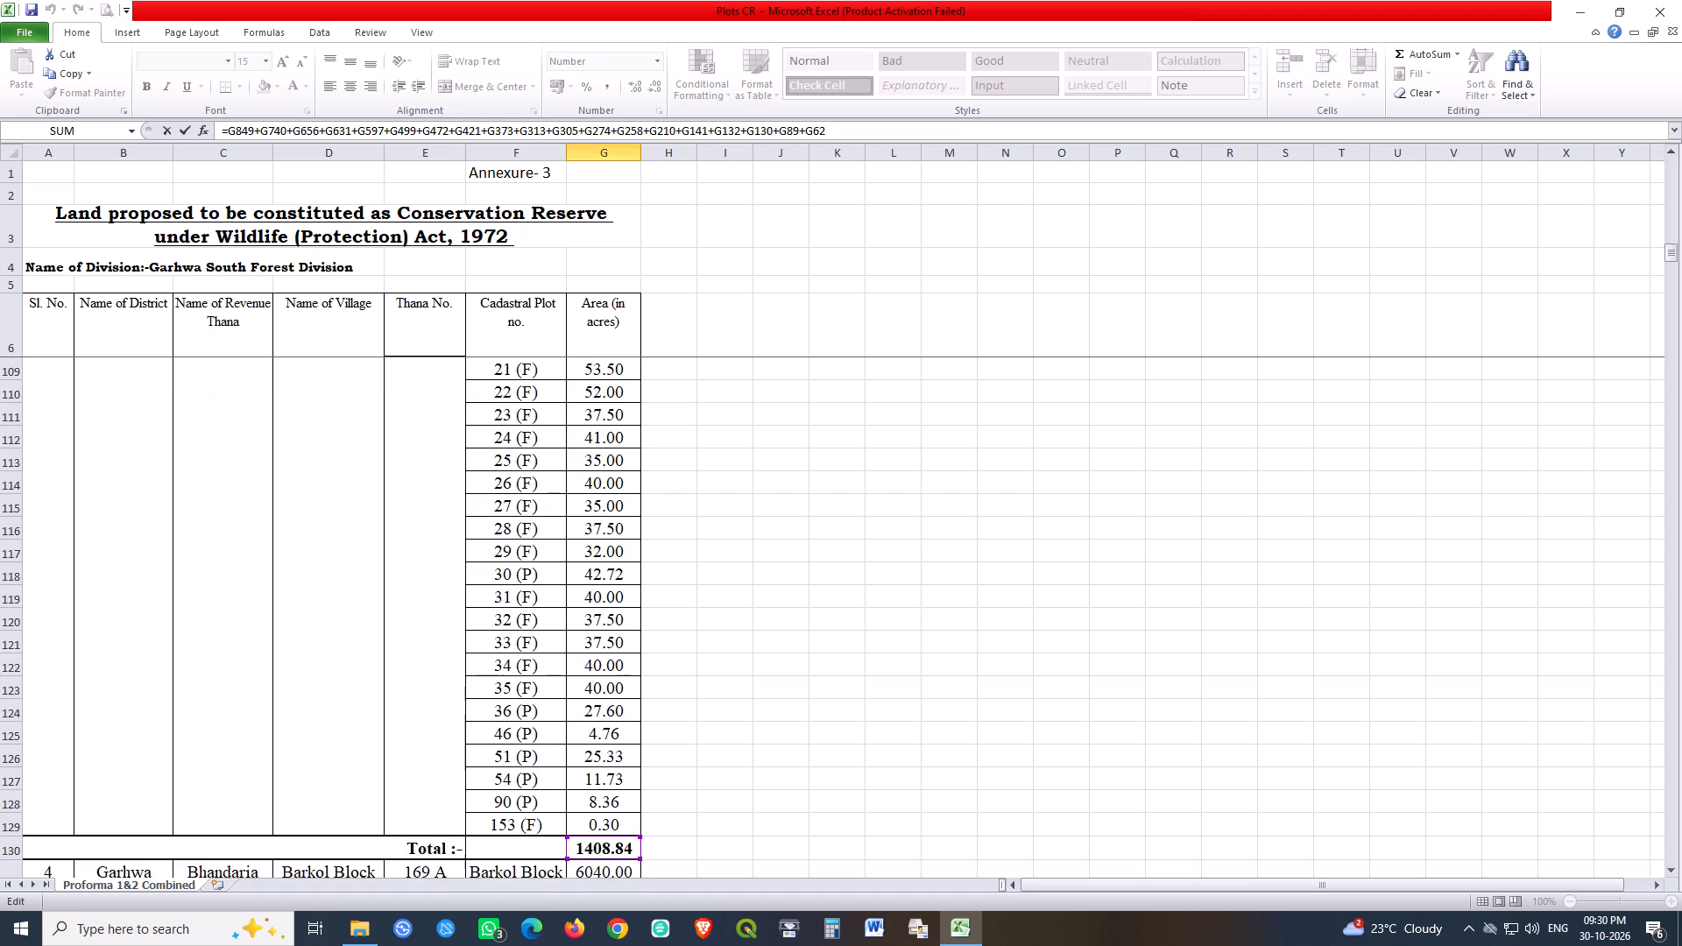
{"action": "scroll", "coordinate": [742, 750], "scroll_direction": "up", "scroll_amount": 17}
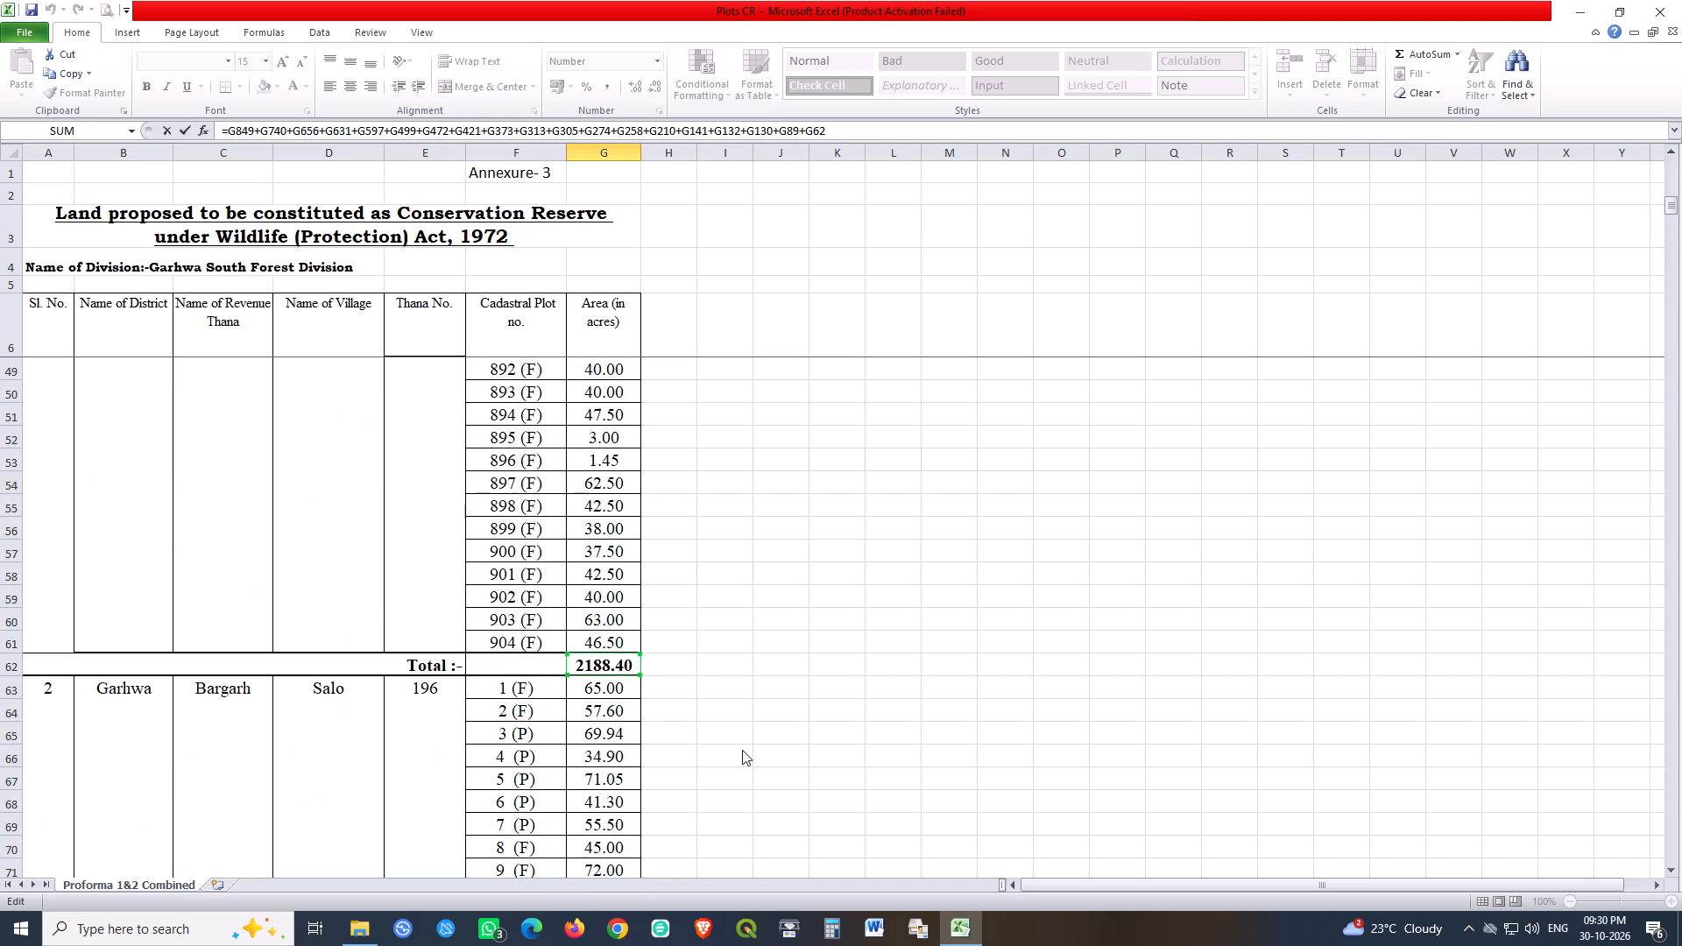
{"action": "scroll", "coordinate": [742, 750], "scroll_direction": "up", "scroll_amount": 18}
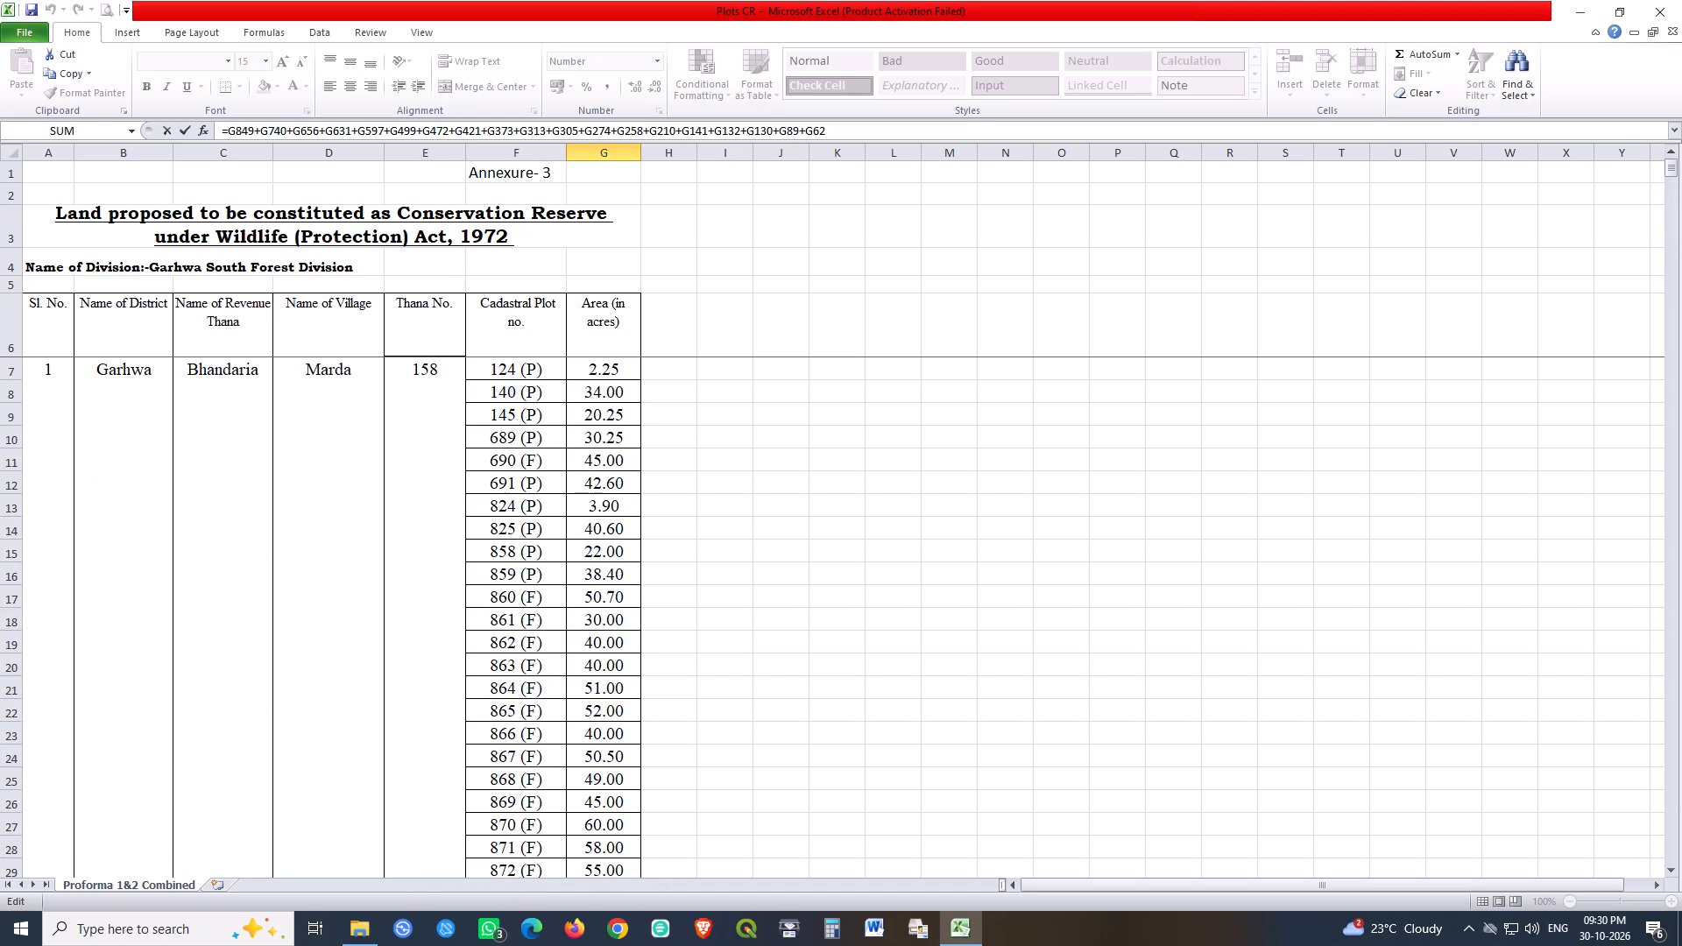
{"action": "scroll", "coordinate": [742, 750], "scroll_direction": "up", "scroll_amount": 4}
{"action": "key", "text": "Return"}
Reopen the Grand Total formula in G850 to review its full list of references, then close it.
{"action": "scroll", "coordinate": [742, 750], "scroll_direction": "up", "scroll_amount": 2}
{"action": "scroll", "coordinate": [742, 750], "scroll_direction": "down", "scroll_amount": 5}
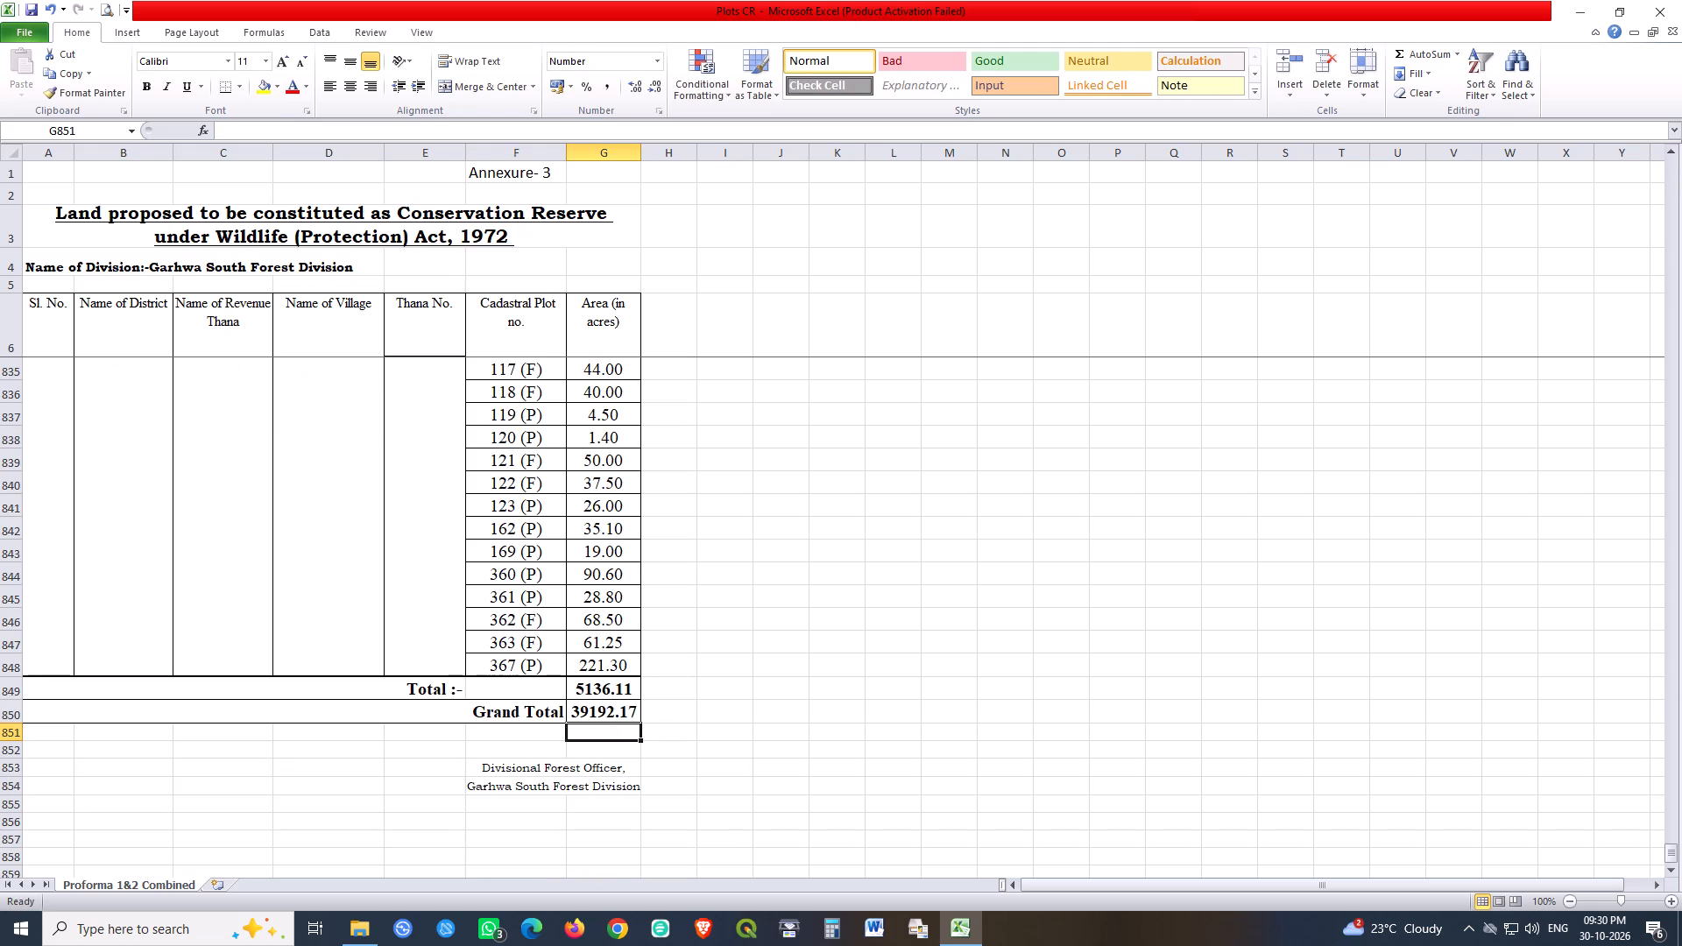
{"action": "left_click", "coordinate": [700, 619]}
{"action": "double_click", "coordinate": [591, 646]}
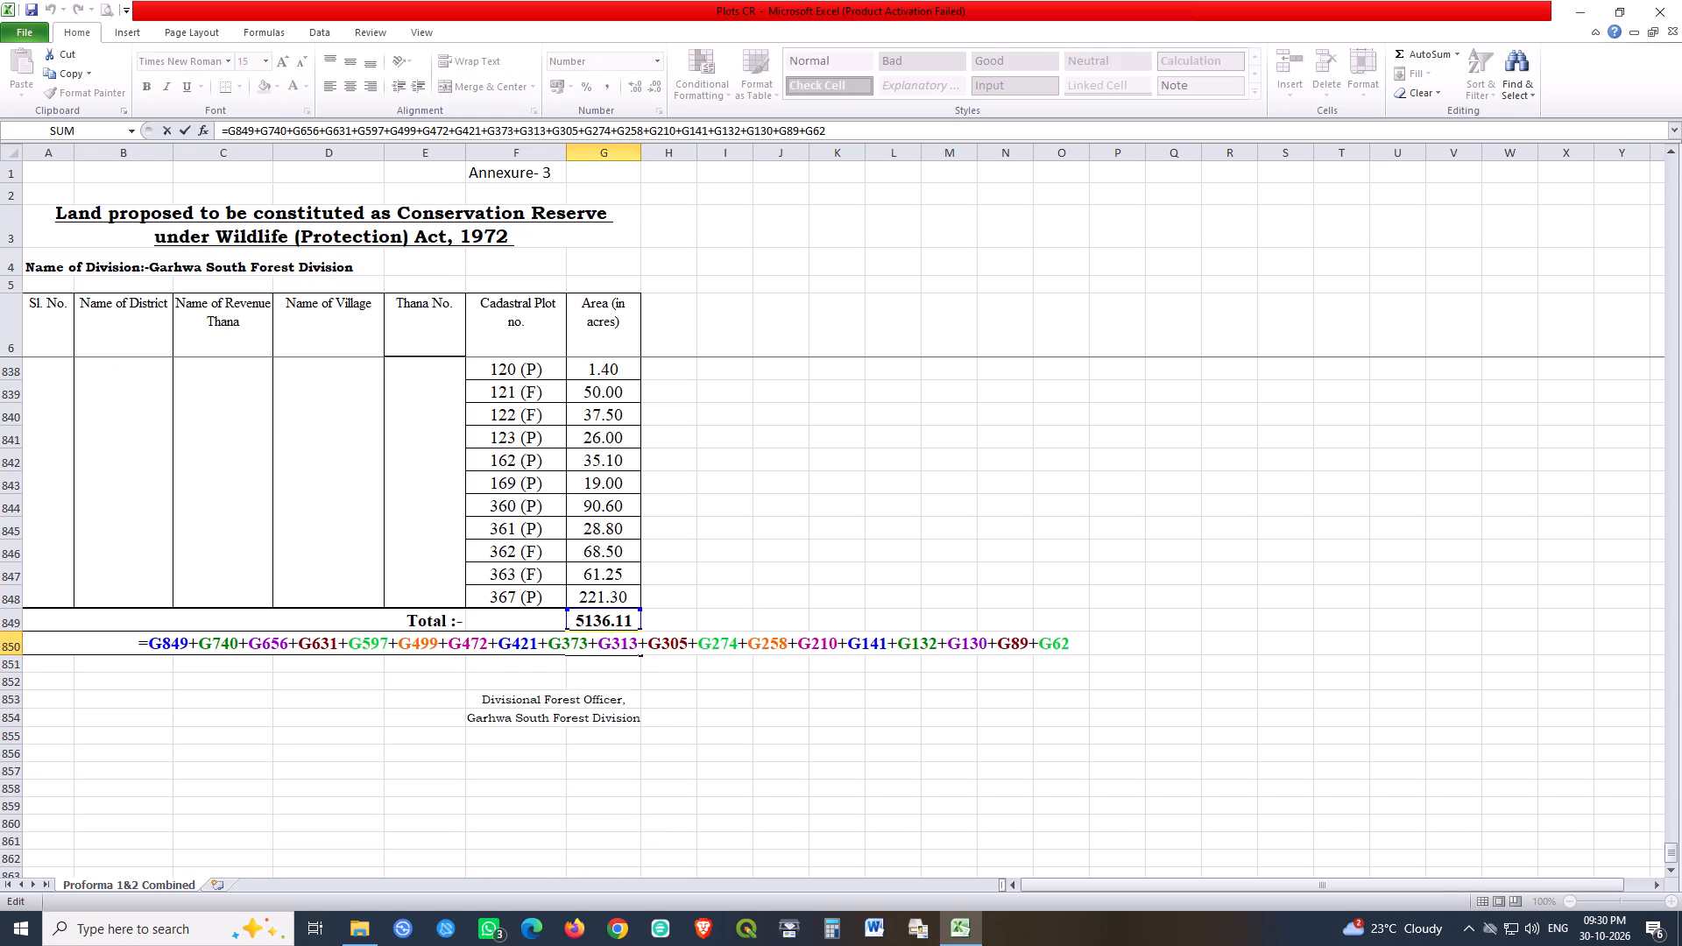
{"action": "key", "text": "Return"}
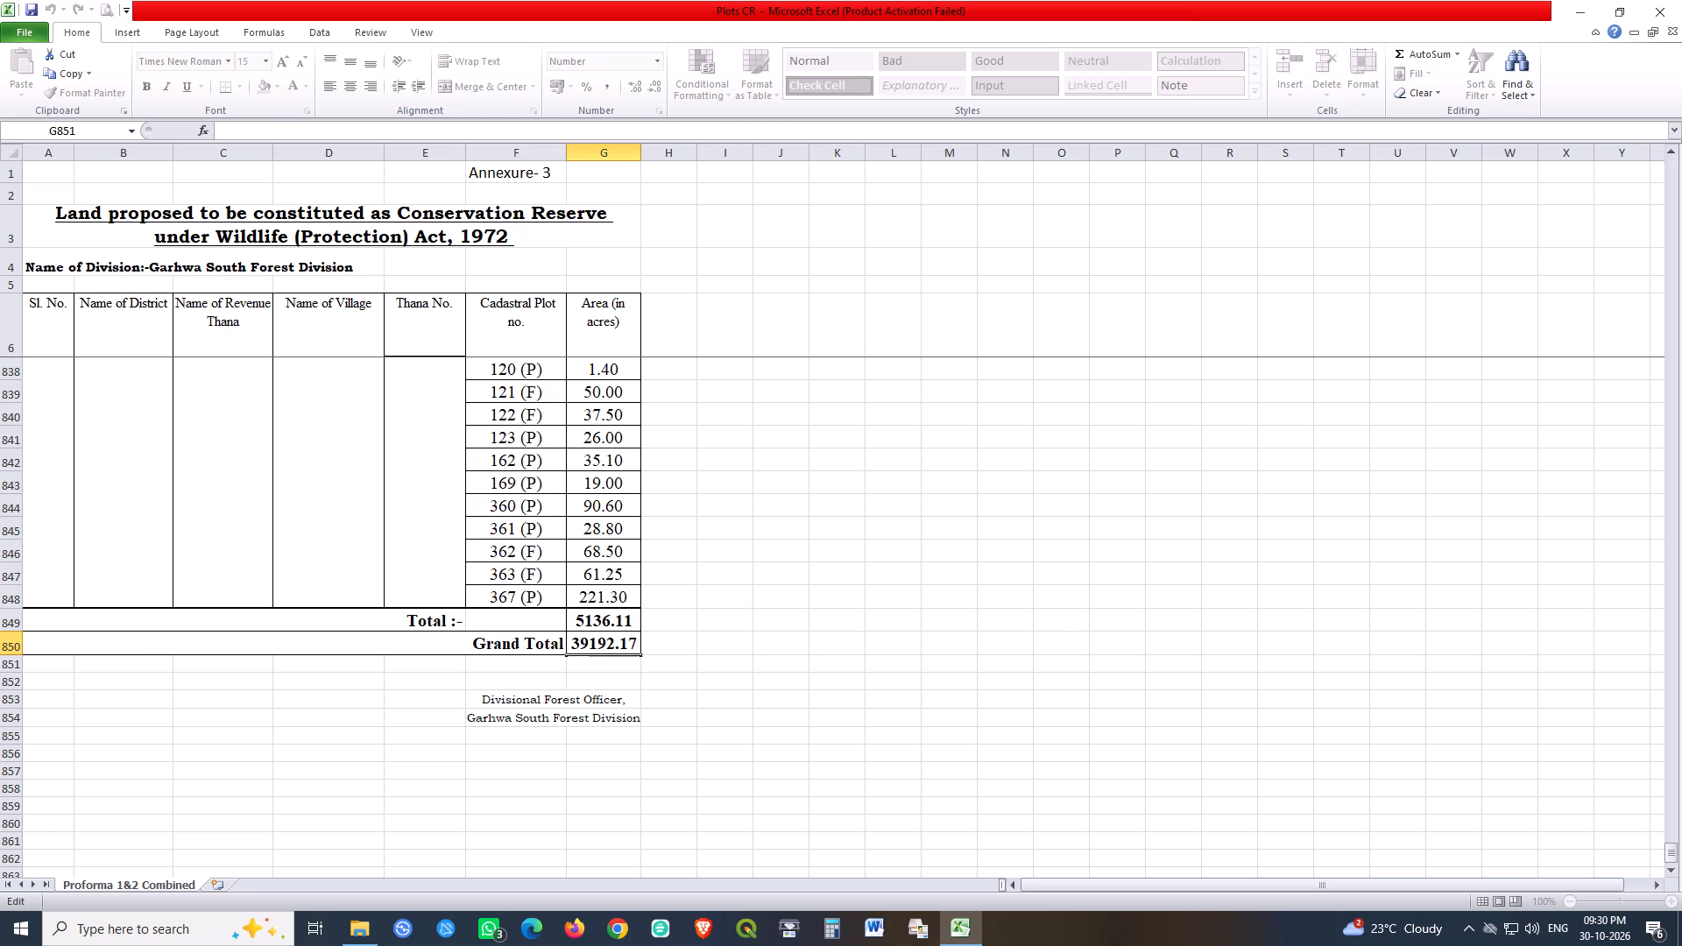
Save the workbook with the reordered Grand Total formula.
{"action": "left_click", "coordinate": [34, 8]}
Go back to the Tewali total row, select the empty cell K630 near it, and save the workbook again.
{"action": "scroll", "coordinate": [802, 663], "scroll_direction": "up", "scroll_amount": 19}
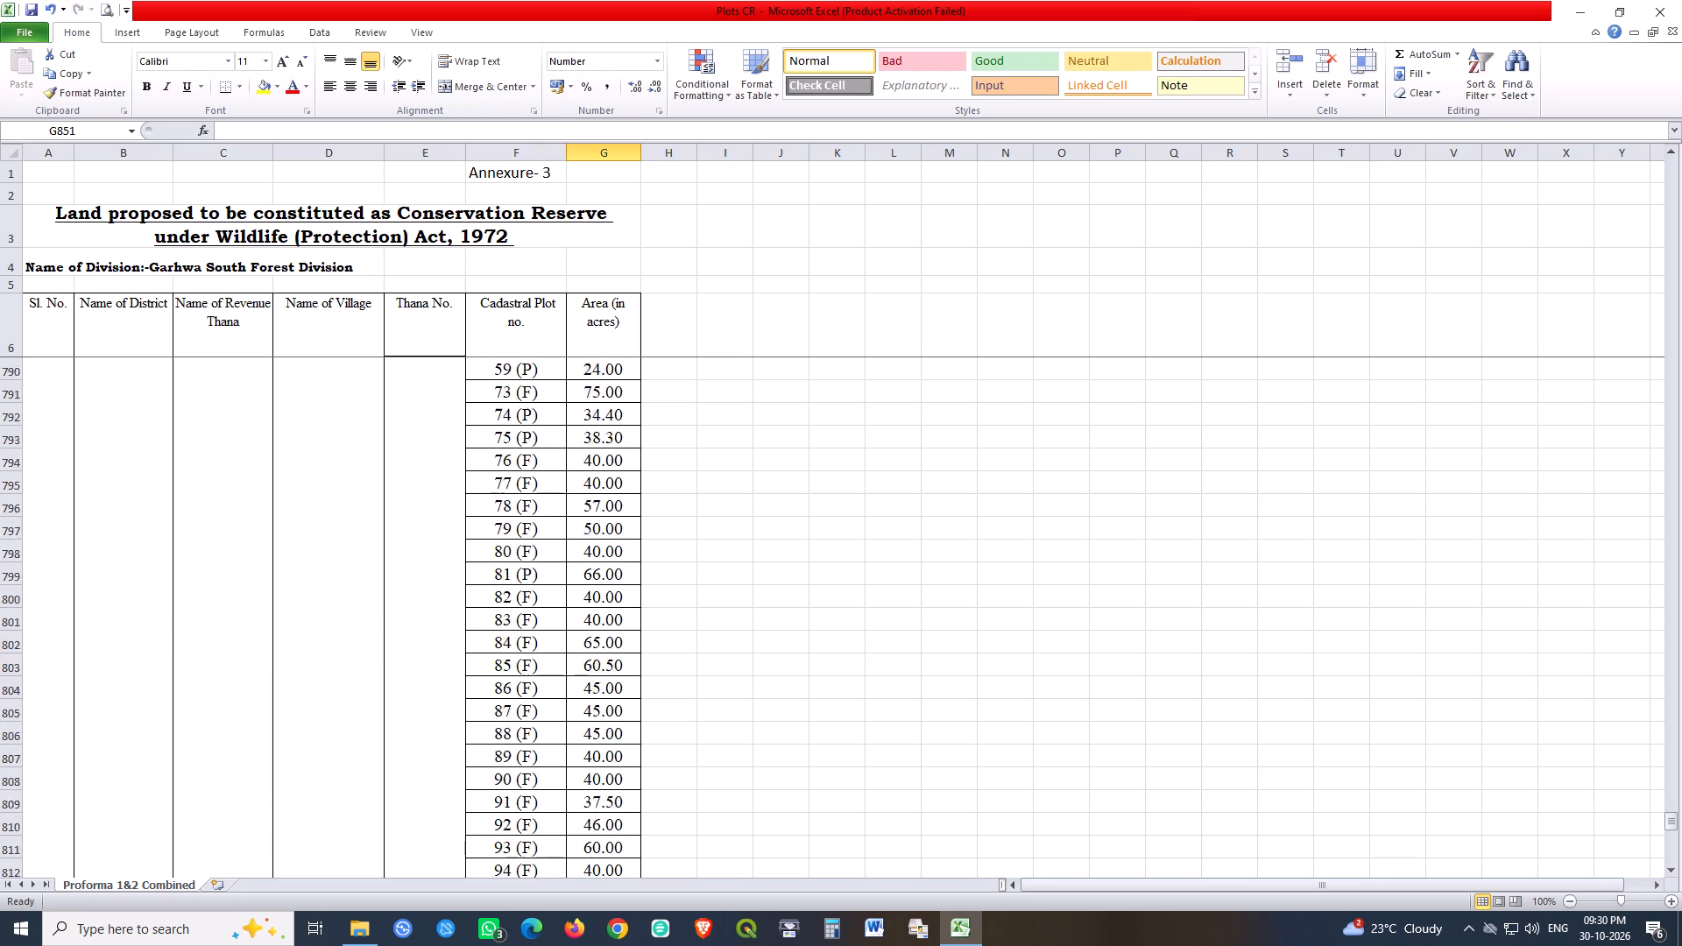
{"action": "scroll", "coordinate": [802, 662], "scroll_direction": "up", "scroll_amount": 20}
{"action": "scroll", "coordinate": [802, 662], "scroll_direction": "up", "scroll_amount": 13}
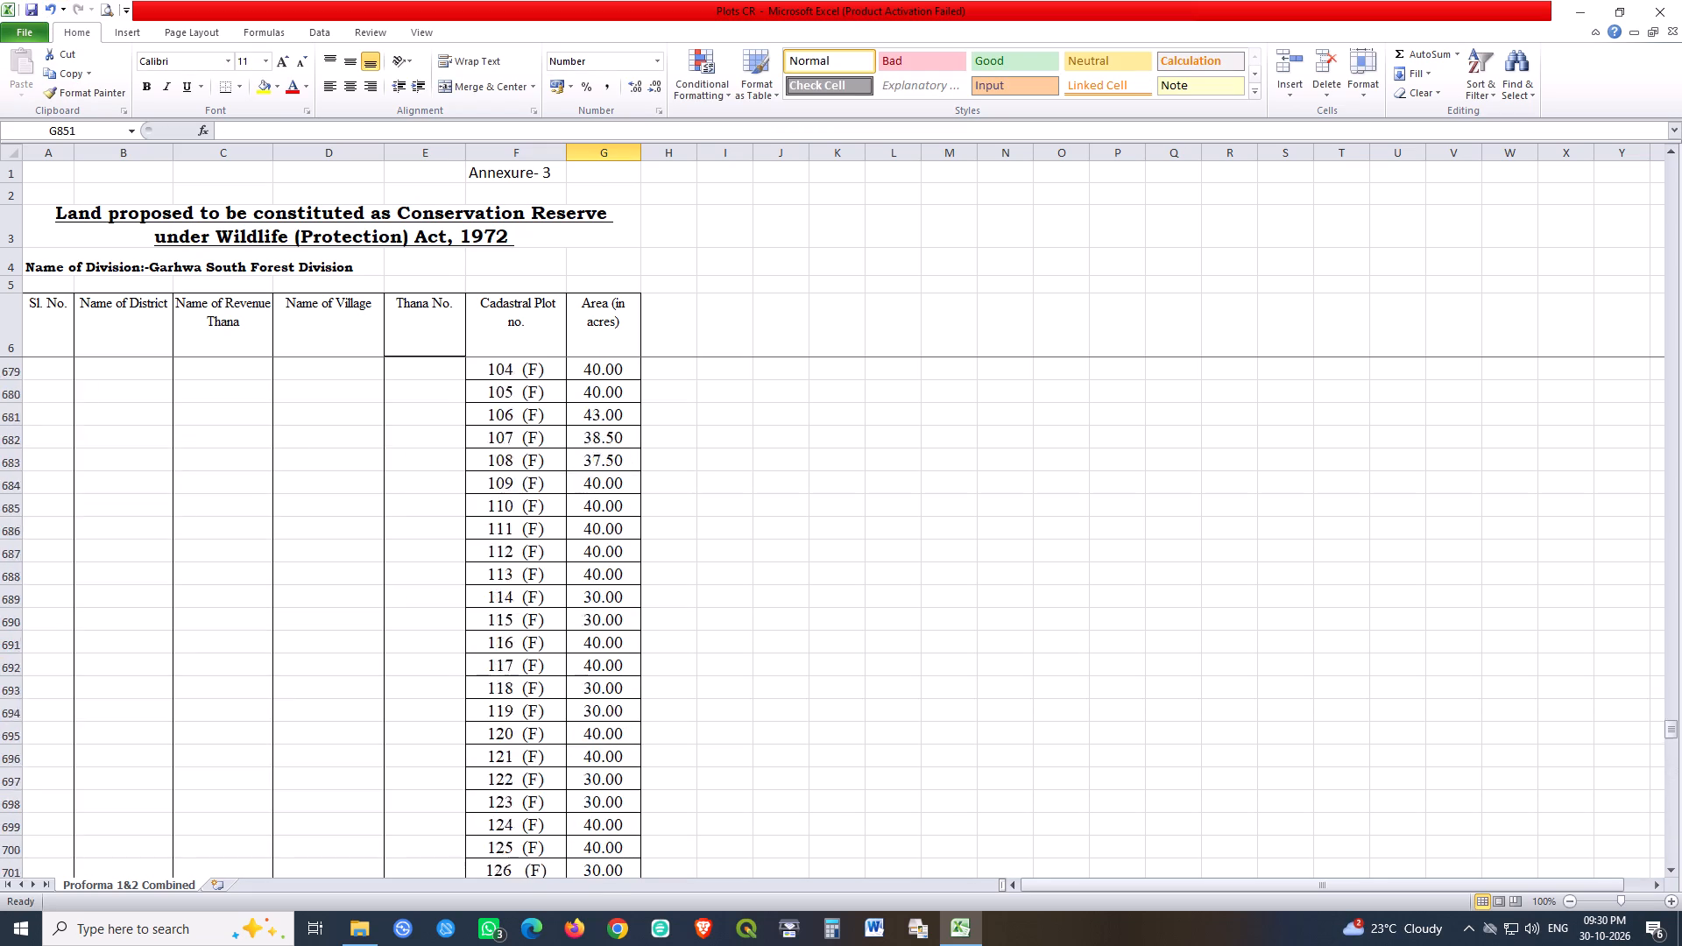
{"action": "scroll", "coordinate": [802, 662], "scroll_direction": "up", "scroll_amount": 20}
{"action": "scroll", "coordinate": [802, 662], "scroll_direction": "up", "scroll_amount": 1}
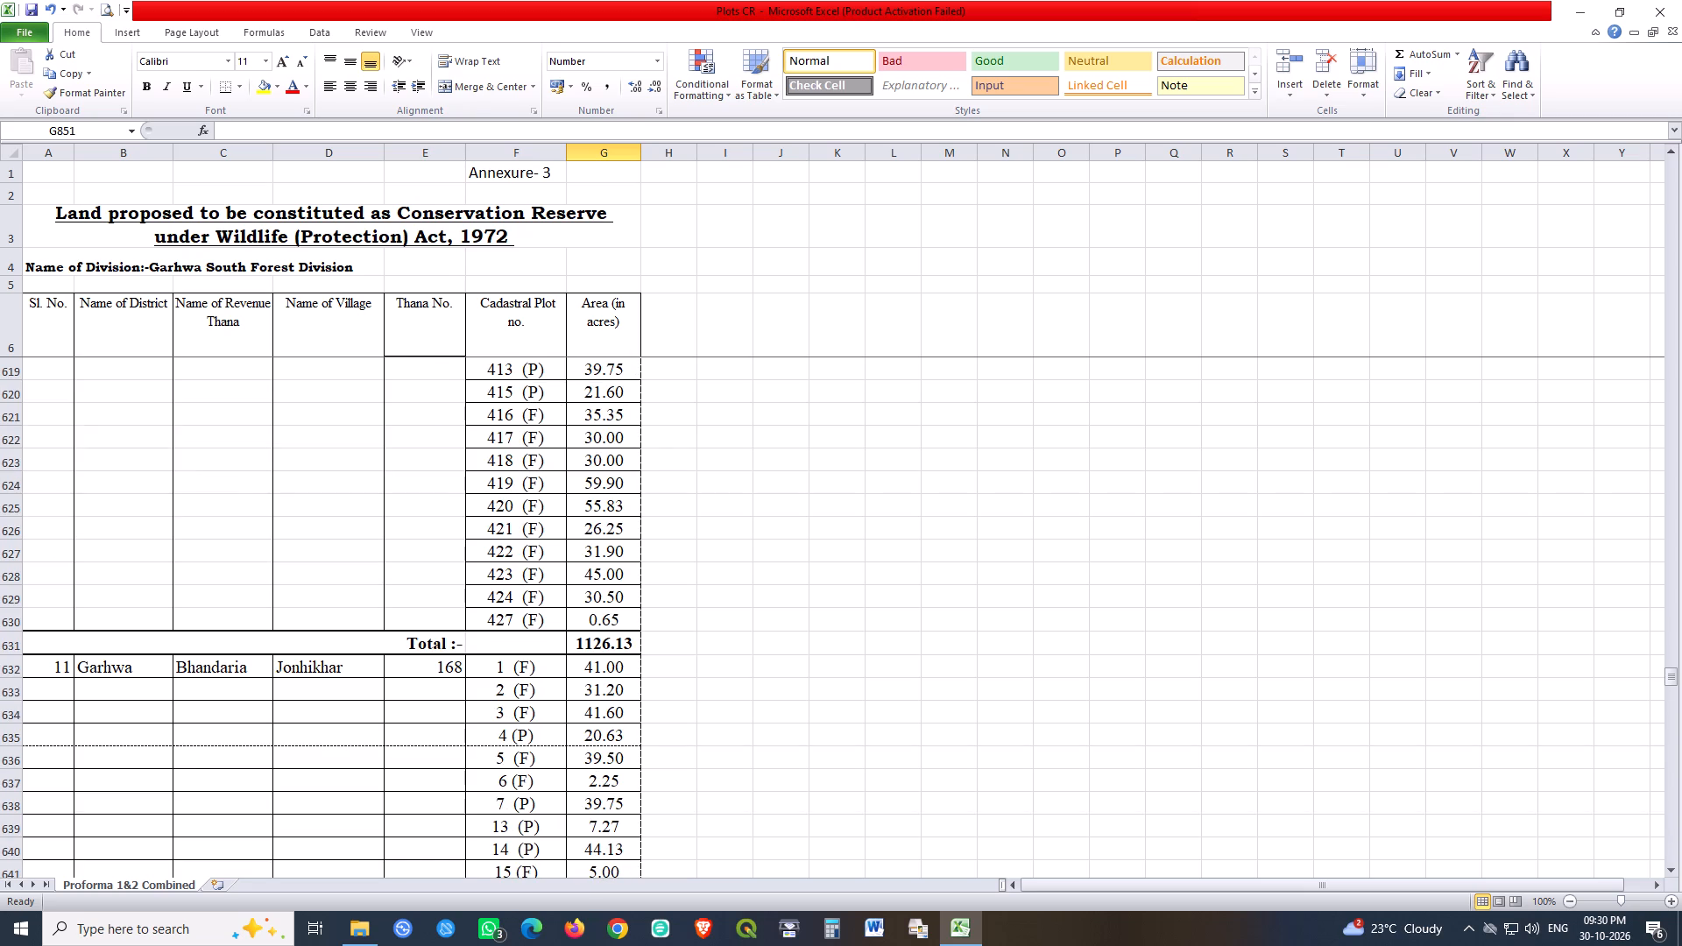
{"action": "left_click", "coordinate": [816, 609]}
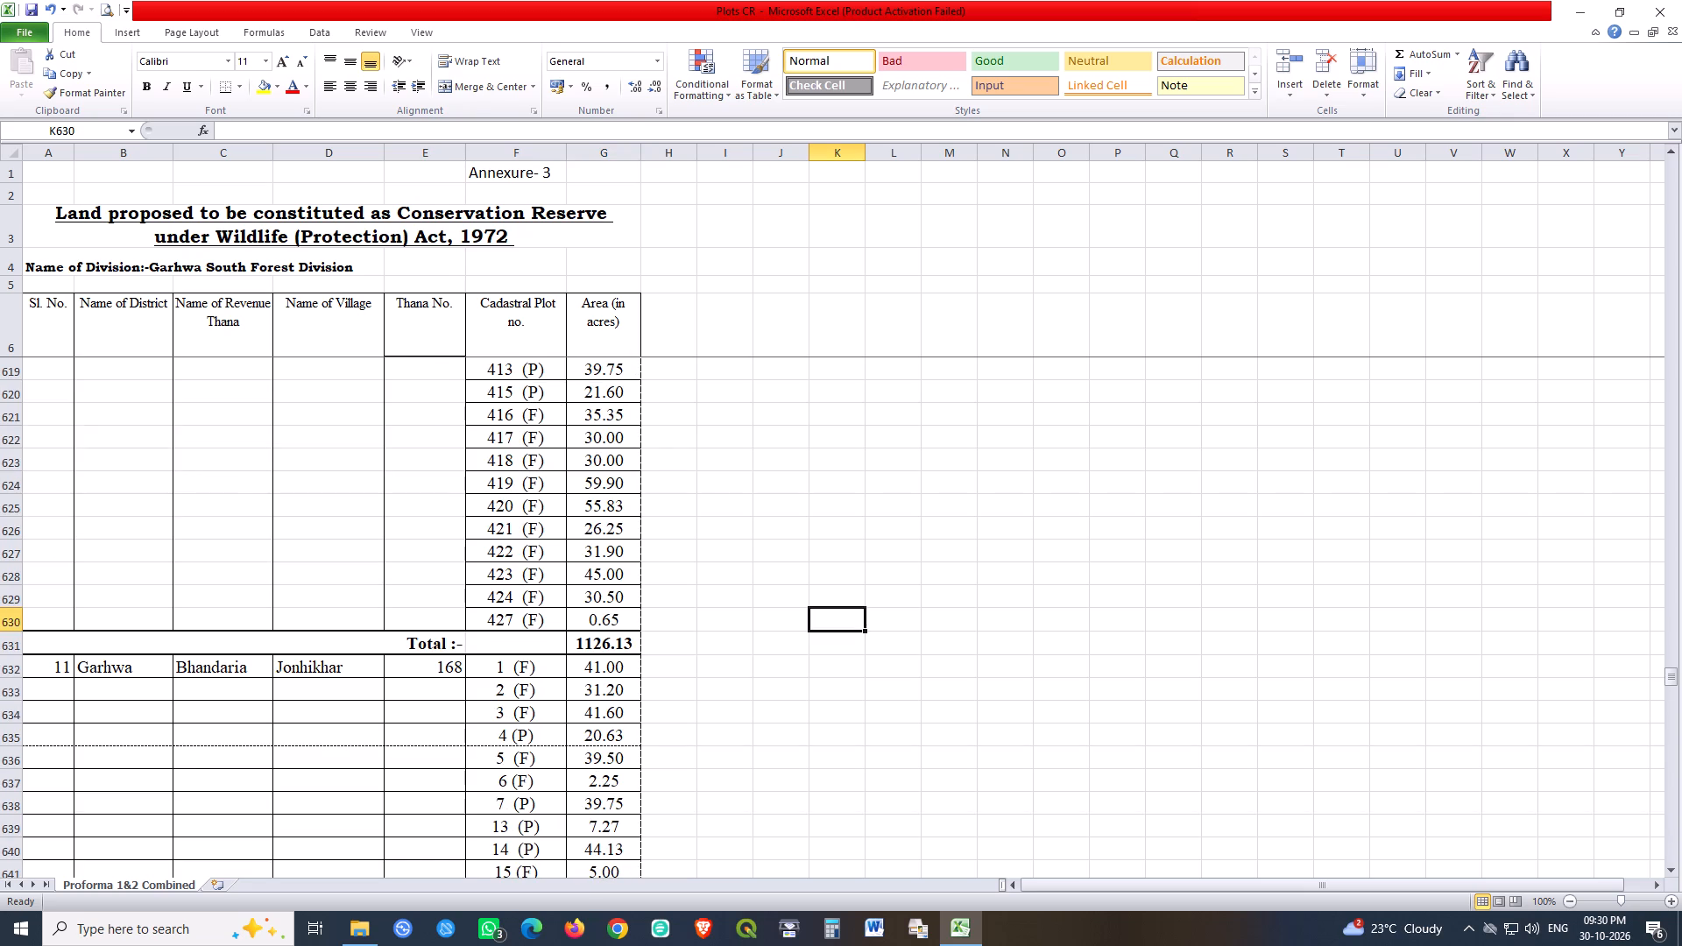
{"action": "left_click", "coordinate": [32, 12]}
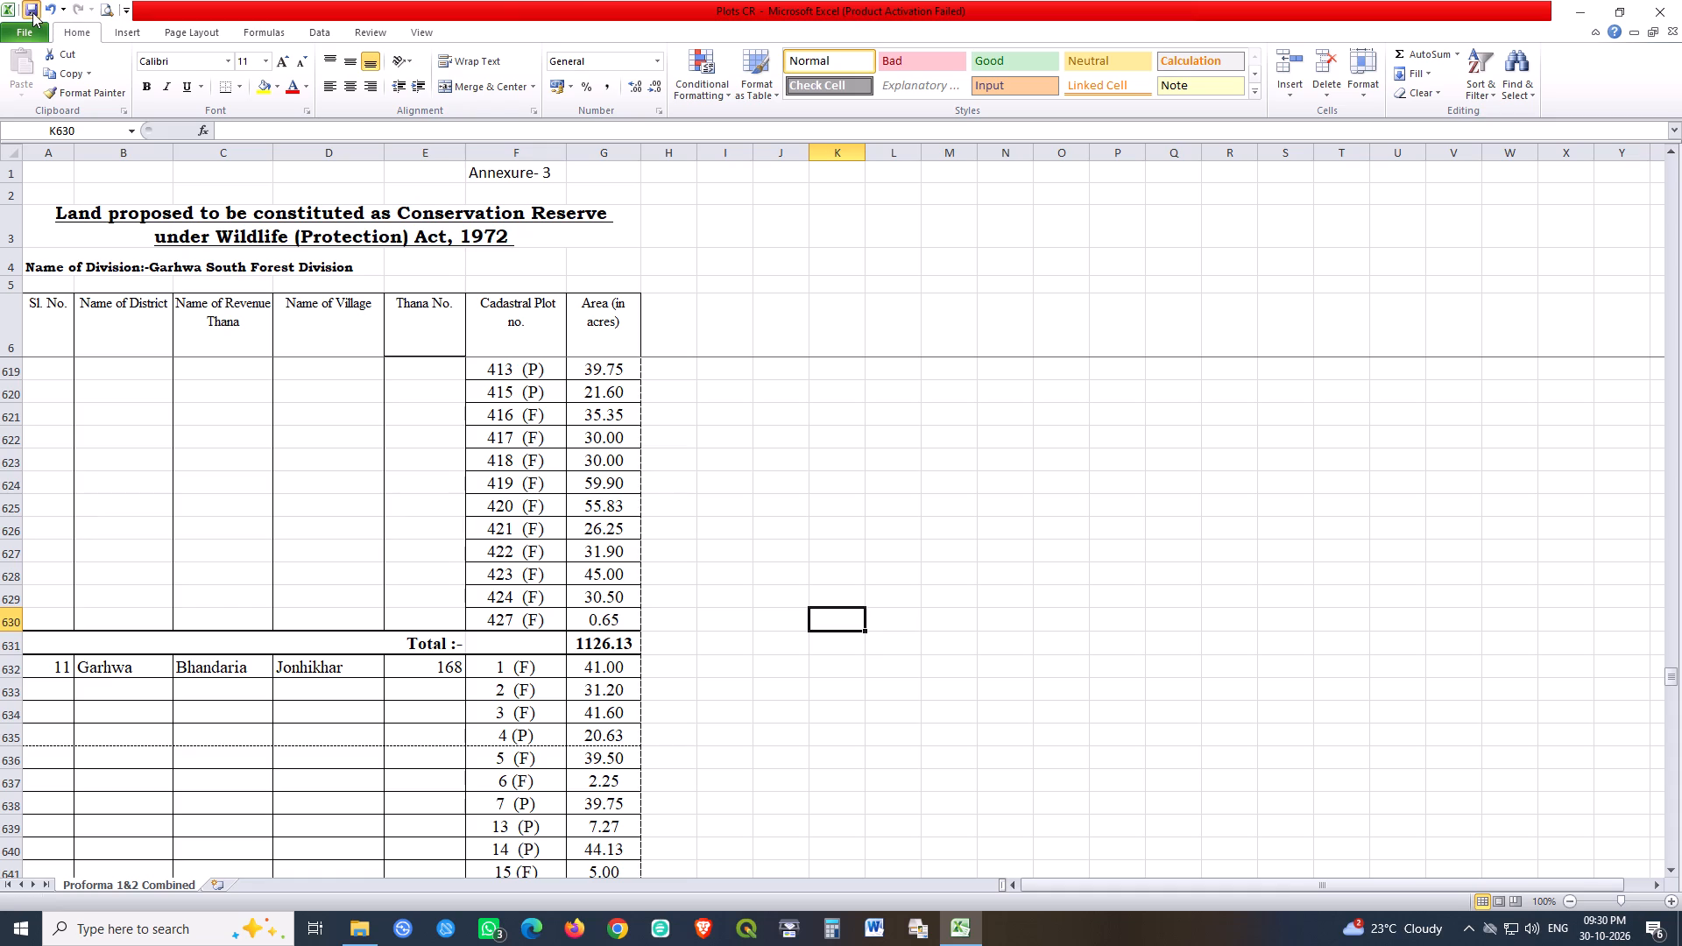
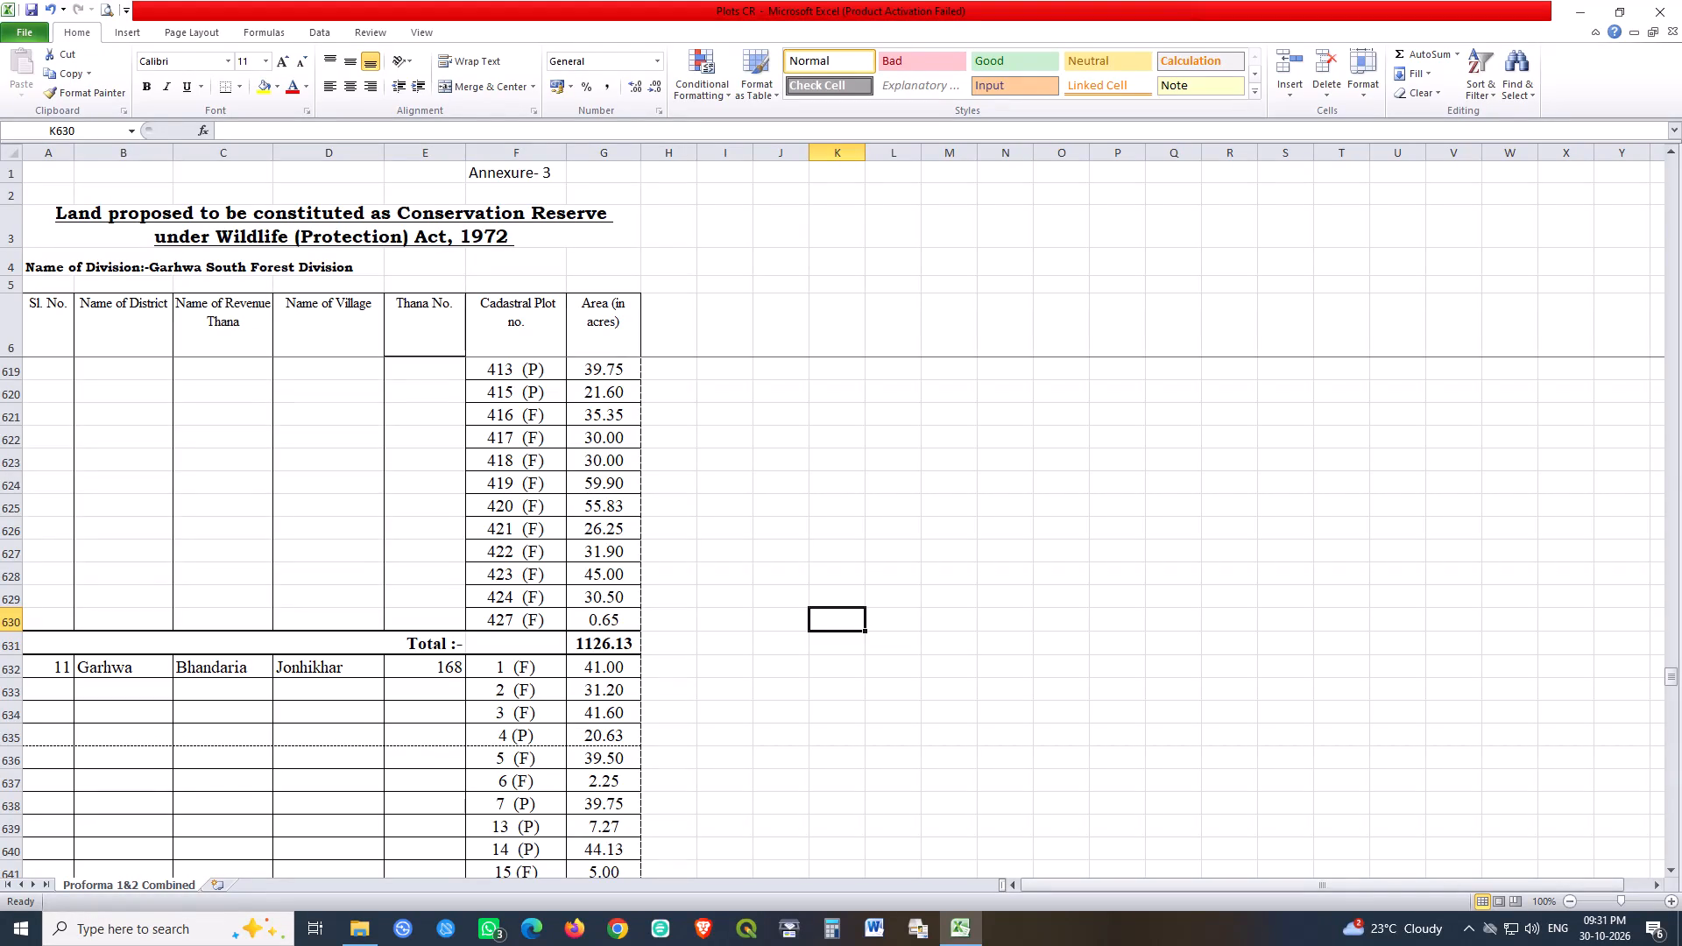
Examine the Tewali and Jonhikhar village blocks and their total rows, from row 597 to row 656.
{"action": "scroll", "coordinate": [618, 762], "scroll_direction": "down", "scroll_amount": 20}
{"action": "scroll", "coordinate": [618, 762], "scroll_direction": "down", "scroll_amount": 4}
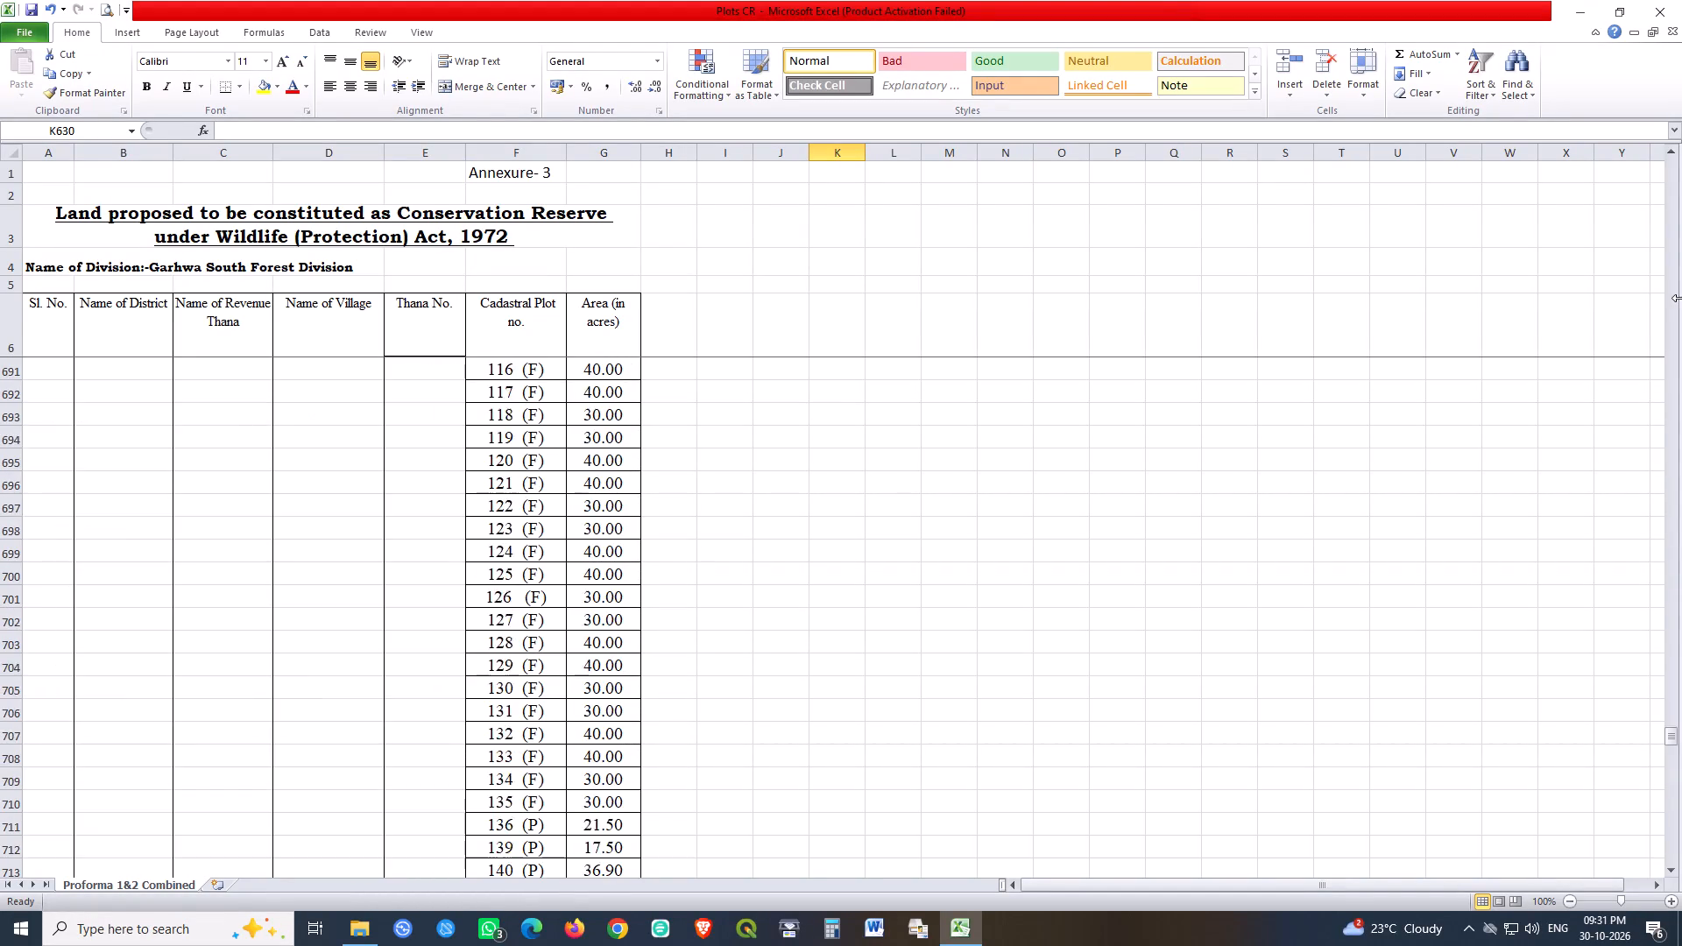
{"action": "scroll", "coordinate": [1681, 298], "scroll_direction": "down", "scroll_amount": 7}
{"action": "scroll", "coordinate": [685, 645], "scroll_direction": "up", "scroll_amount": 20}
{"action": "scroll", "coordinate": [685, 645], "scroll_direction": "up", "scroll_amount": 6}
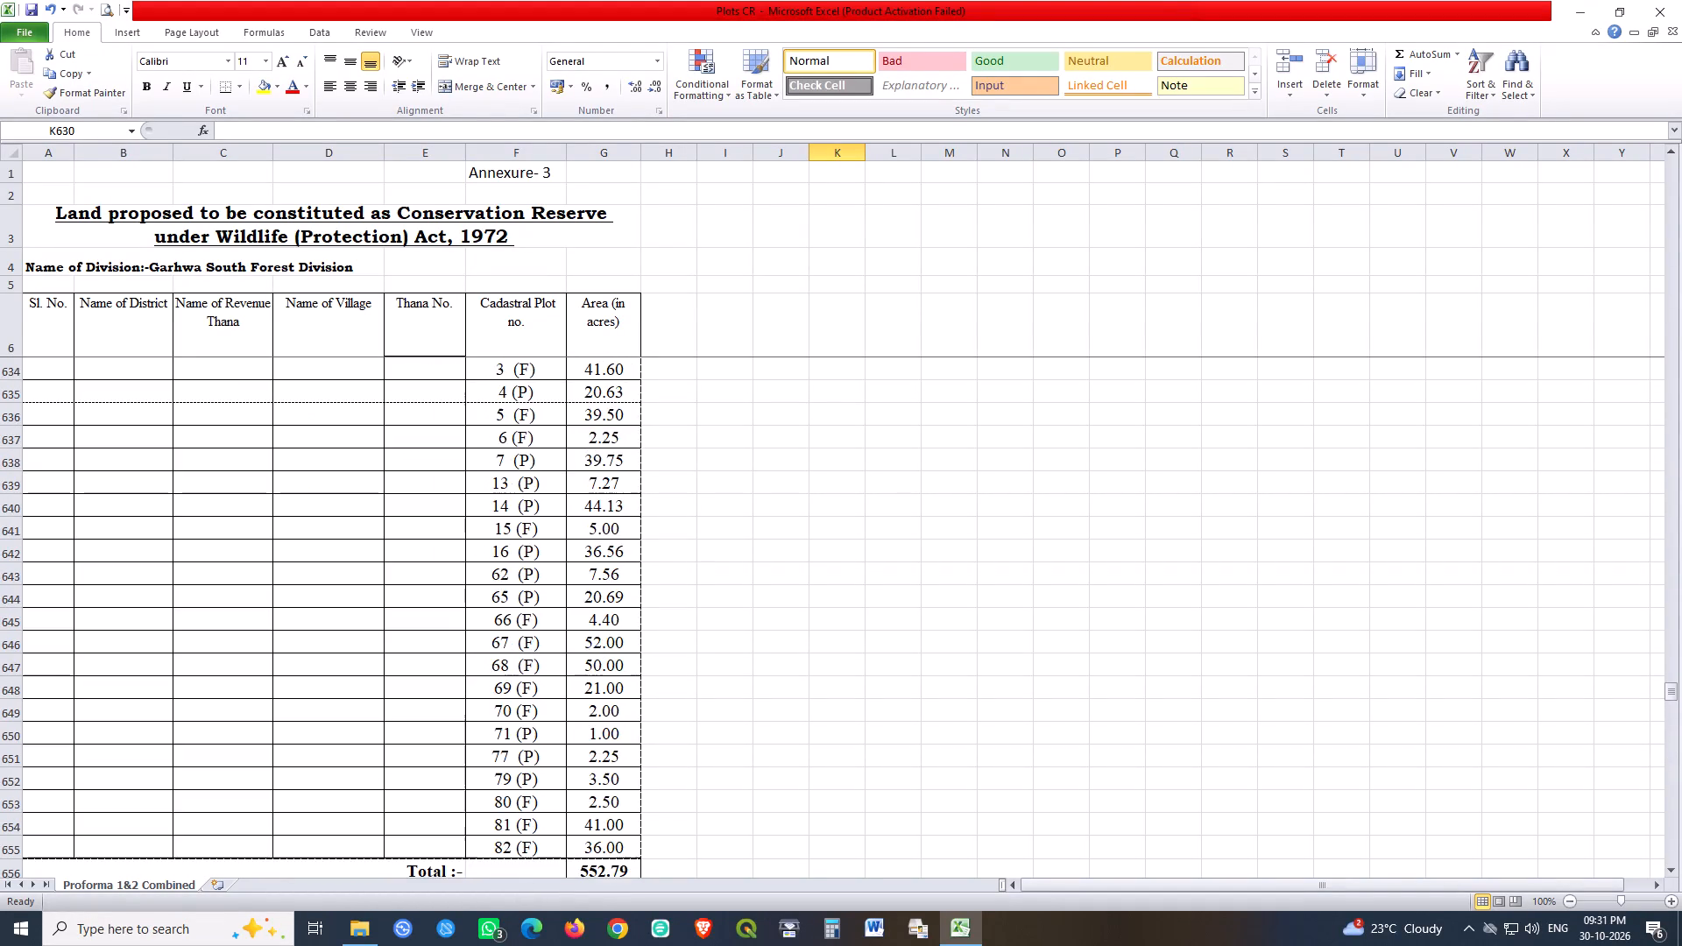
{"action": "scroll", "coordinate": [693, 639], "scroll_direction": "up", "scroll_amount": 5}
{"action": "scroll", "coordinate": [586, 652], "scroll_direction": "up", "scroll_amount": 6}
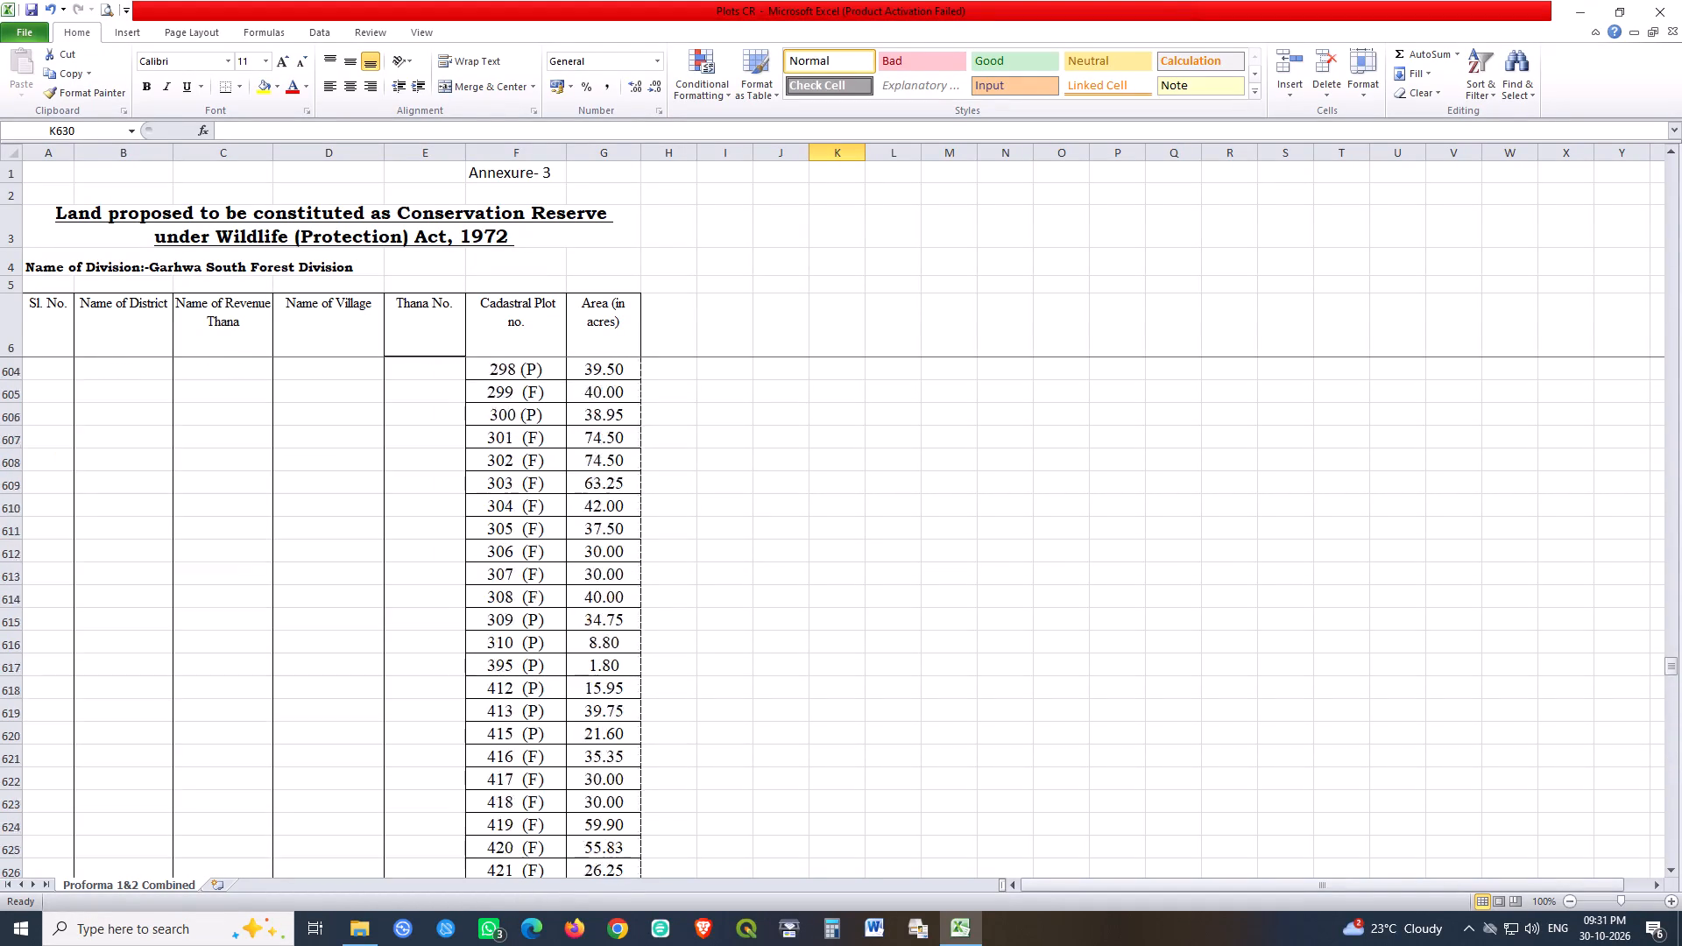
{"action": "scroll", "coordinate": [586, 652], "scroll_direction": "up", "scroll_amount": 2}
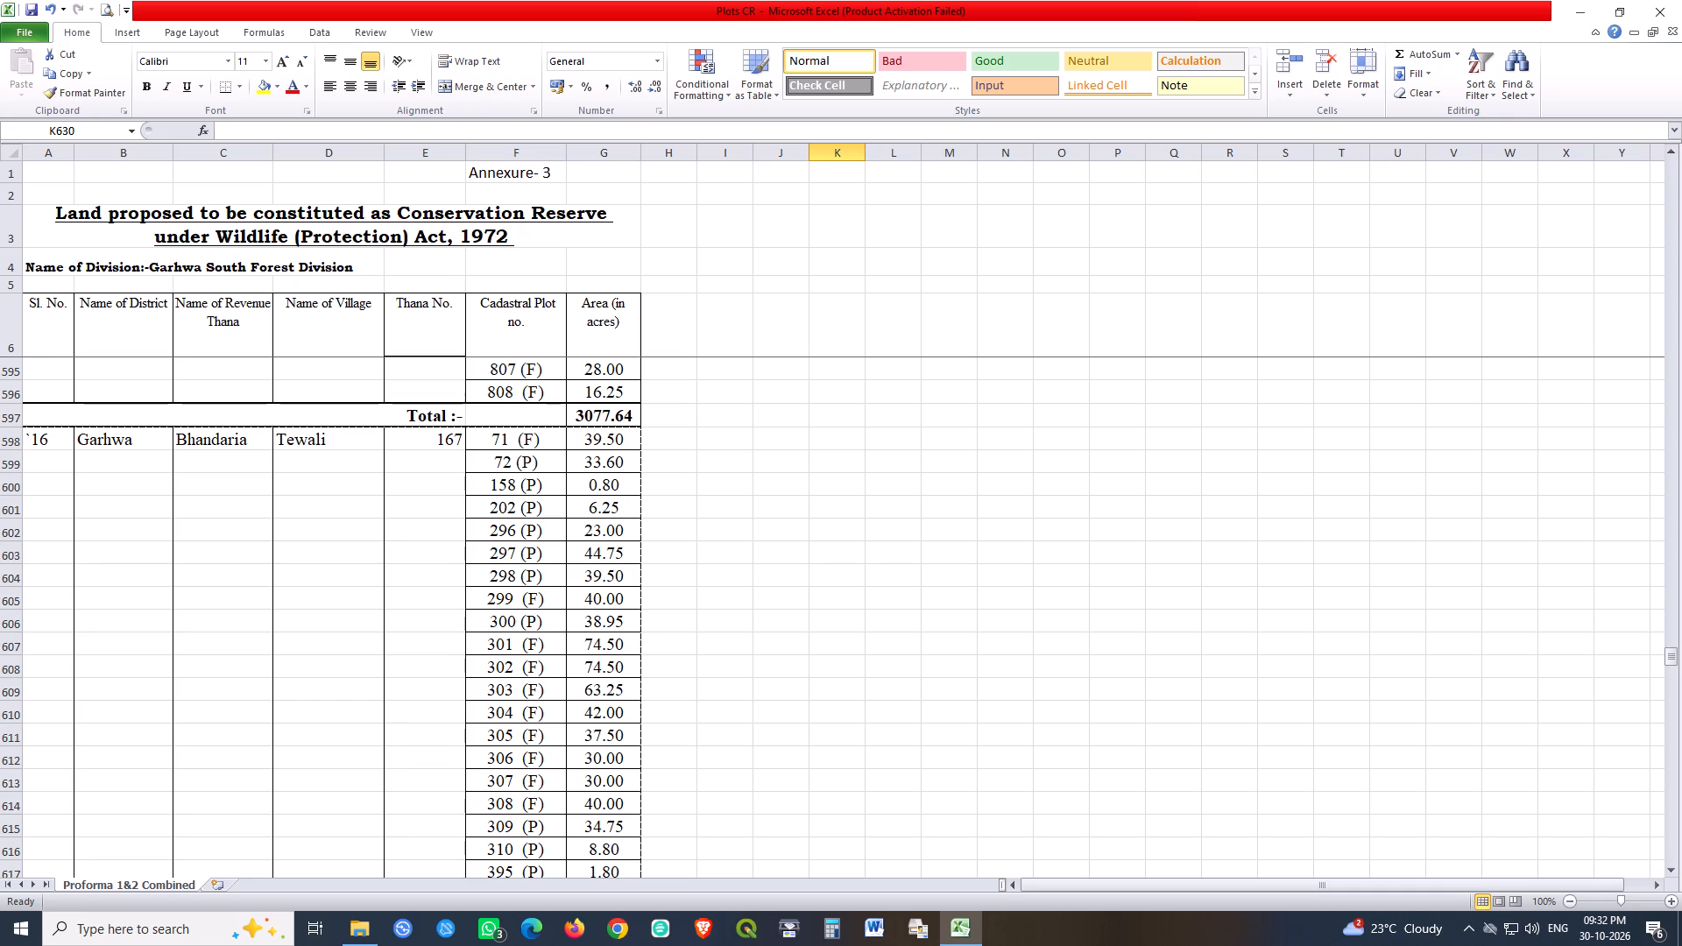
{"action": "scroll", "coordinate": [616, 441], "scroll_direction": "down", "scroll_amount": 7}
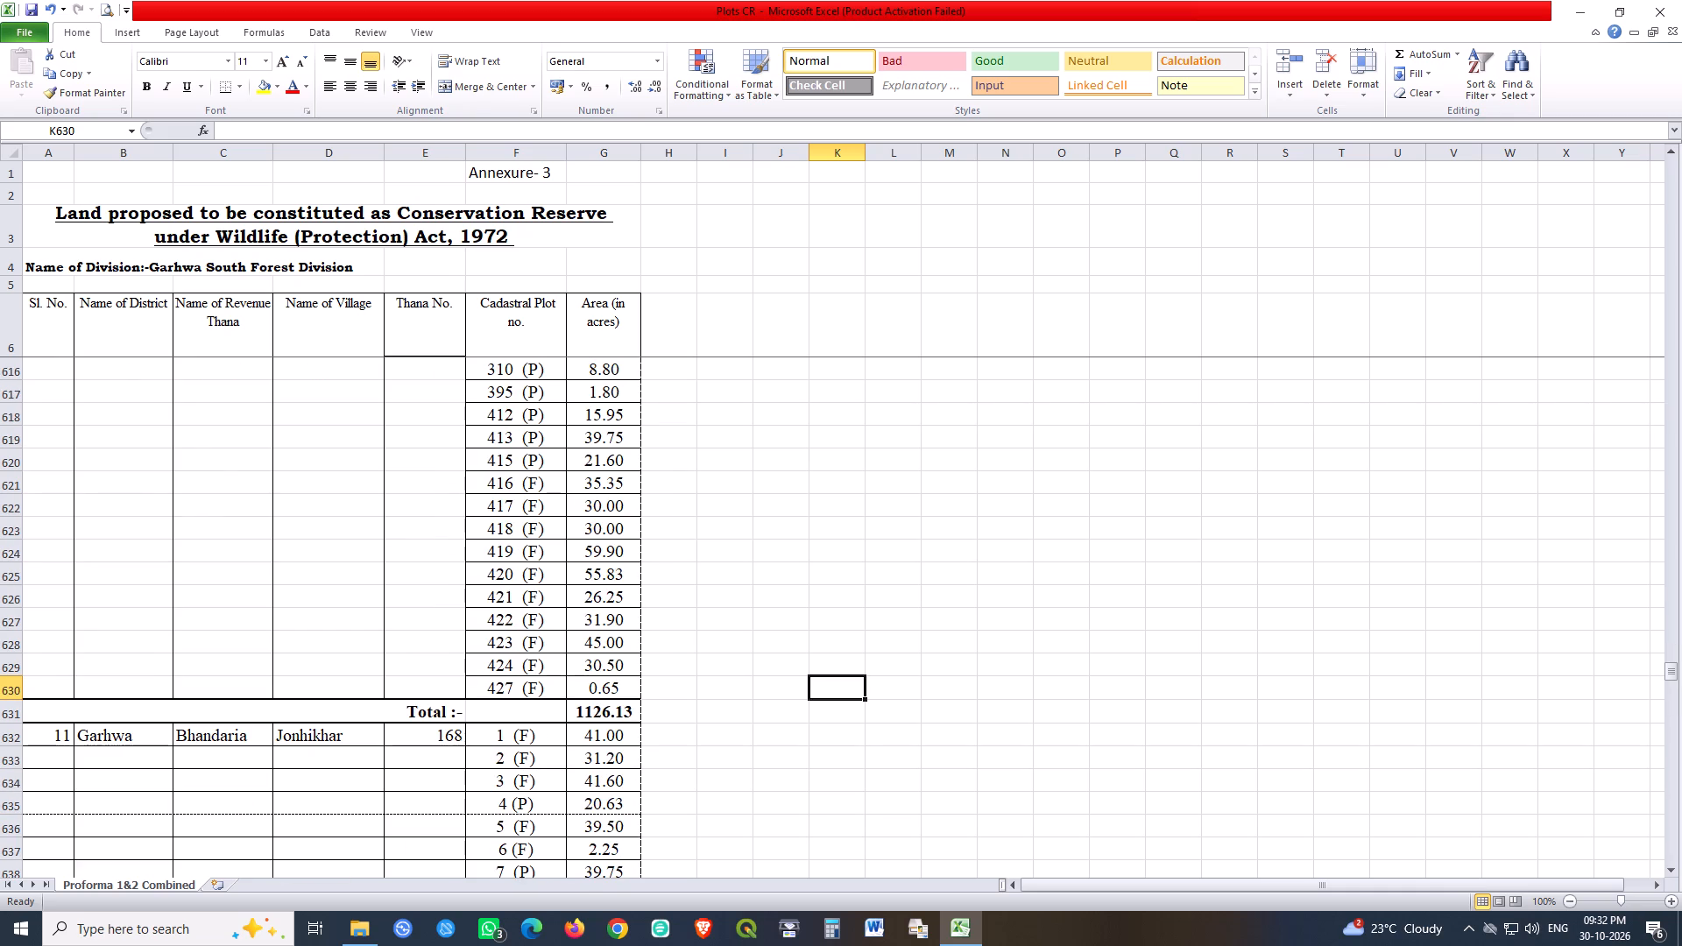
Return to the Grand Total row at the end of the table and select G850 to view its formula.
{"action": "scroll", "coordinate": [634, 734], "scroll_direction": "down", "scroll_amount": 20}
{"action": "scroll", "coordinate": [634, 734], "scroll_direction": "down", "scroll_amount": 20}
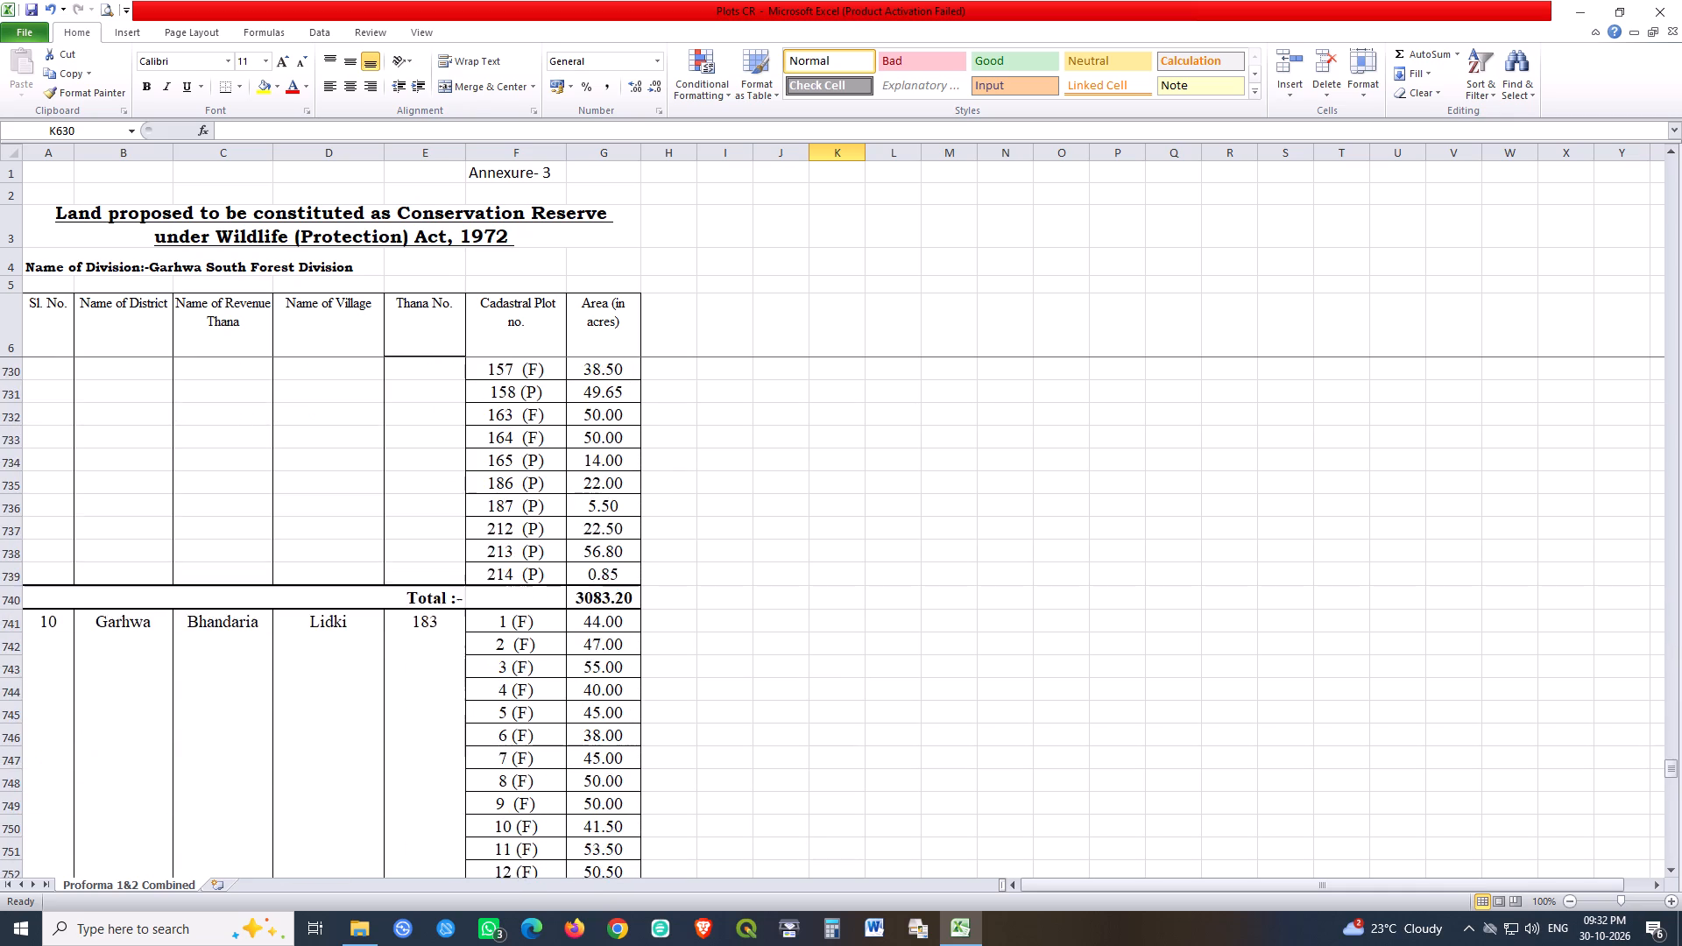
{"action": "scroll", "coordinate": [641, 727], "scroll_direction": "down", "scroll_amount": 17}
{"action": "scroll", "coordinate": [642, 726], "scroll_direction": "up", "scroll_amount": 1}
{"action": "scroll", "coordinate": [642, 726], "scroll_direction": "down", "scroll_amount": 20}
{"action": "scroll", "coordinate": [642, 726], "scroll_direction": "down", "scroll_amount": 3}
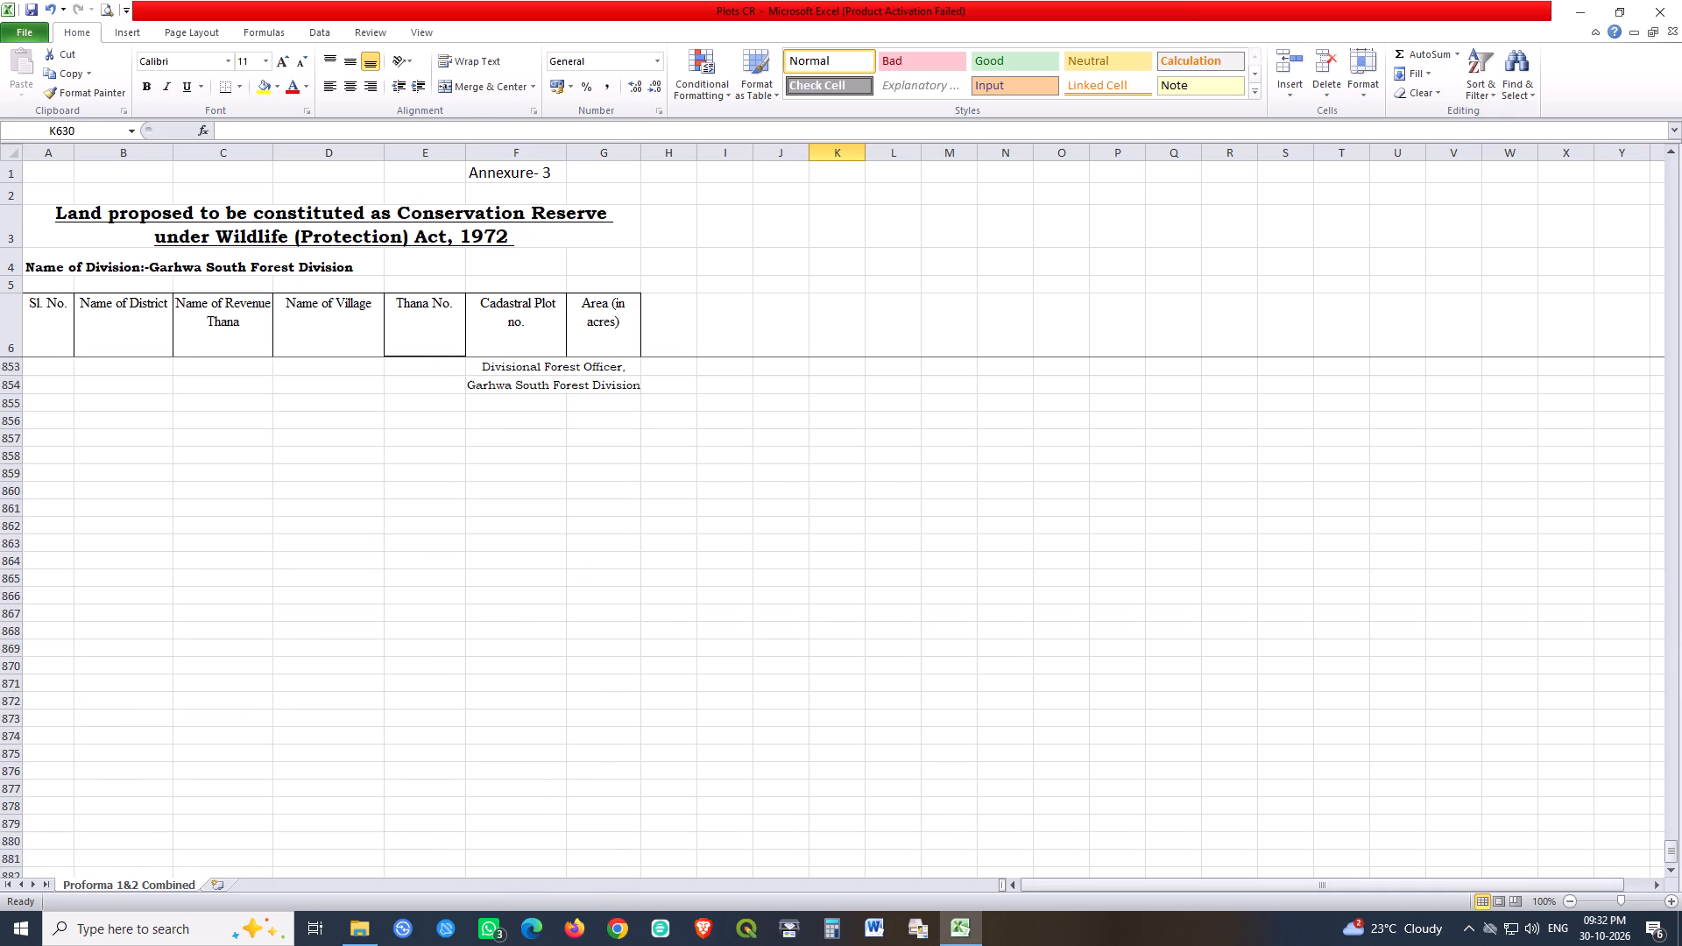
{"action": "scroll", "coordinate": [578, 319], "scroll_direction": "up", "scroll_amount": 3}
{"action": "left_click", "coordinate": [588, 505]}
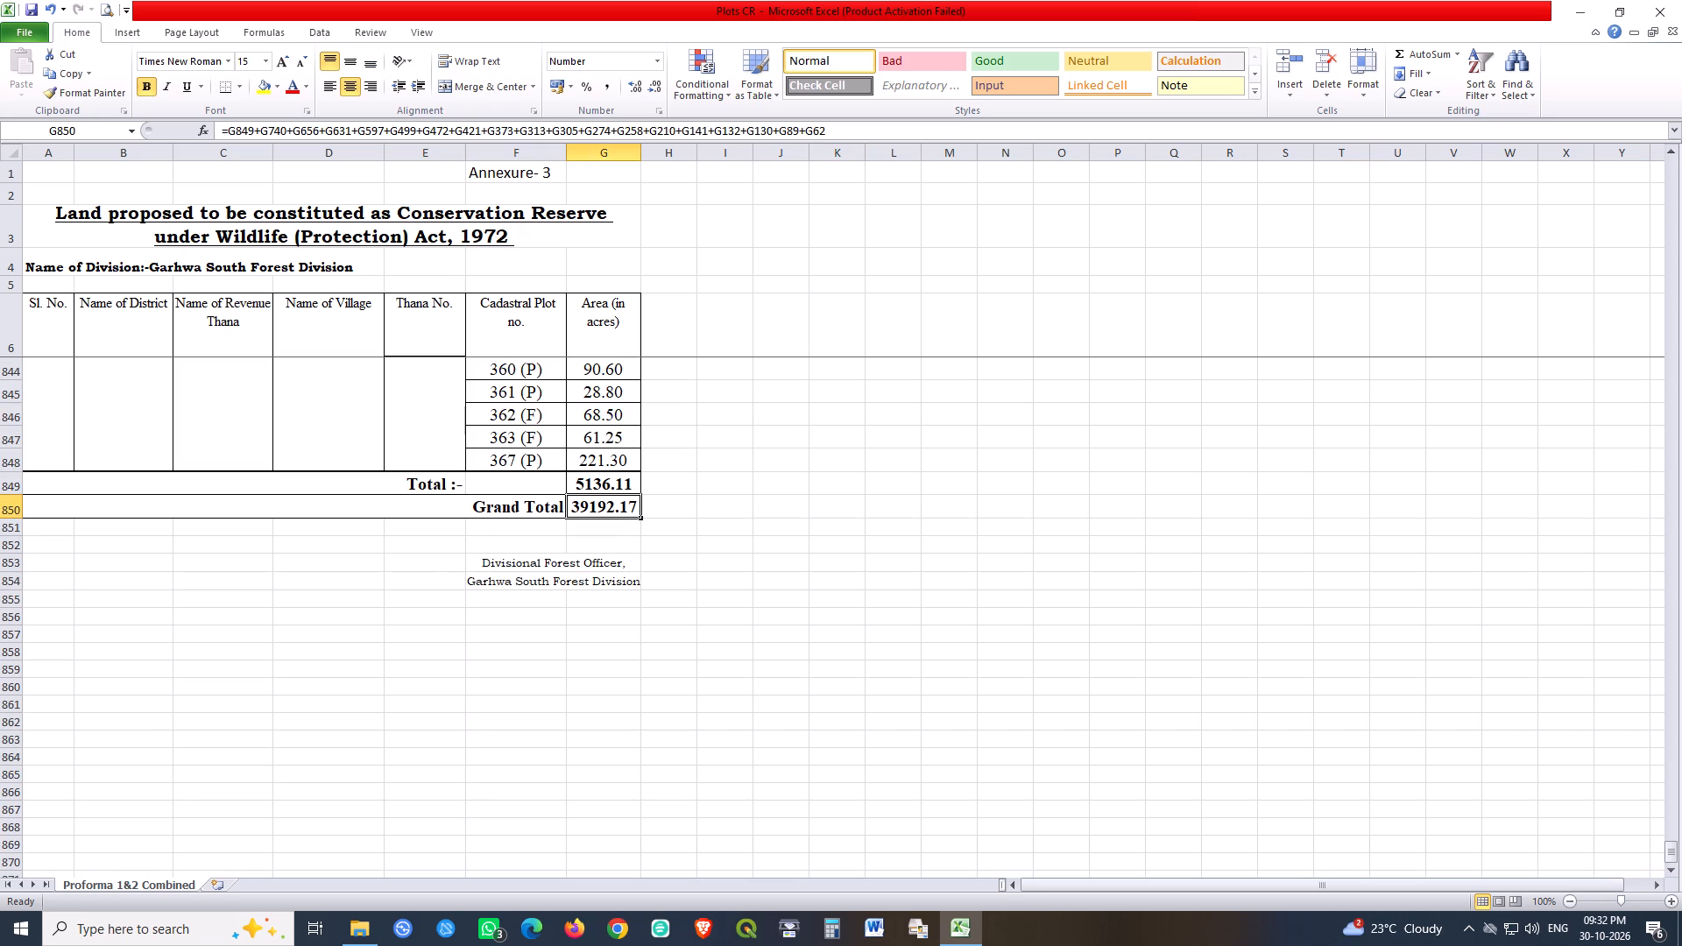
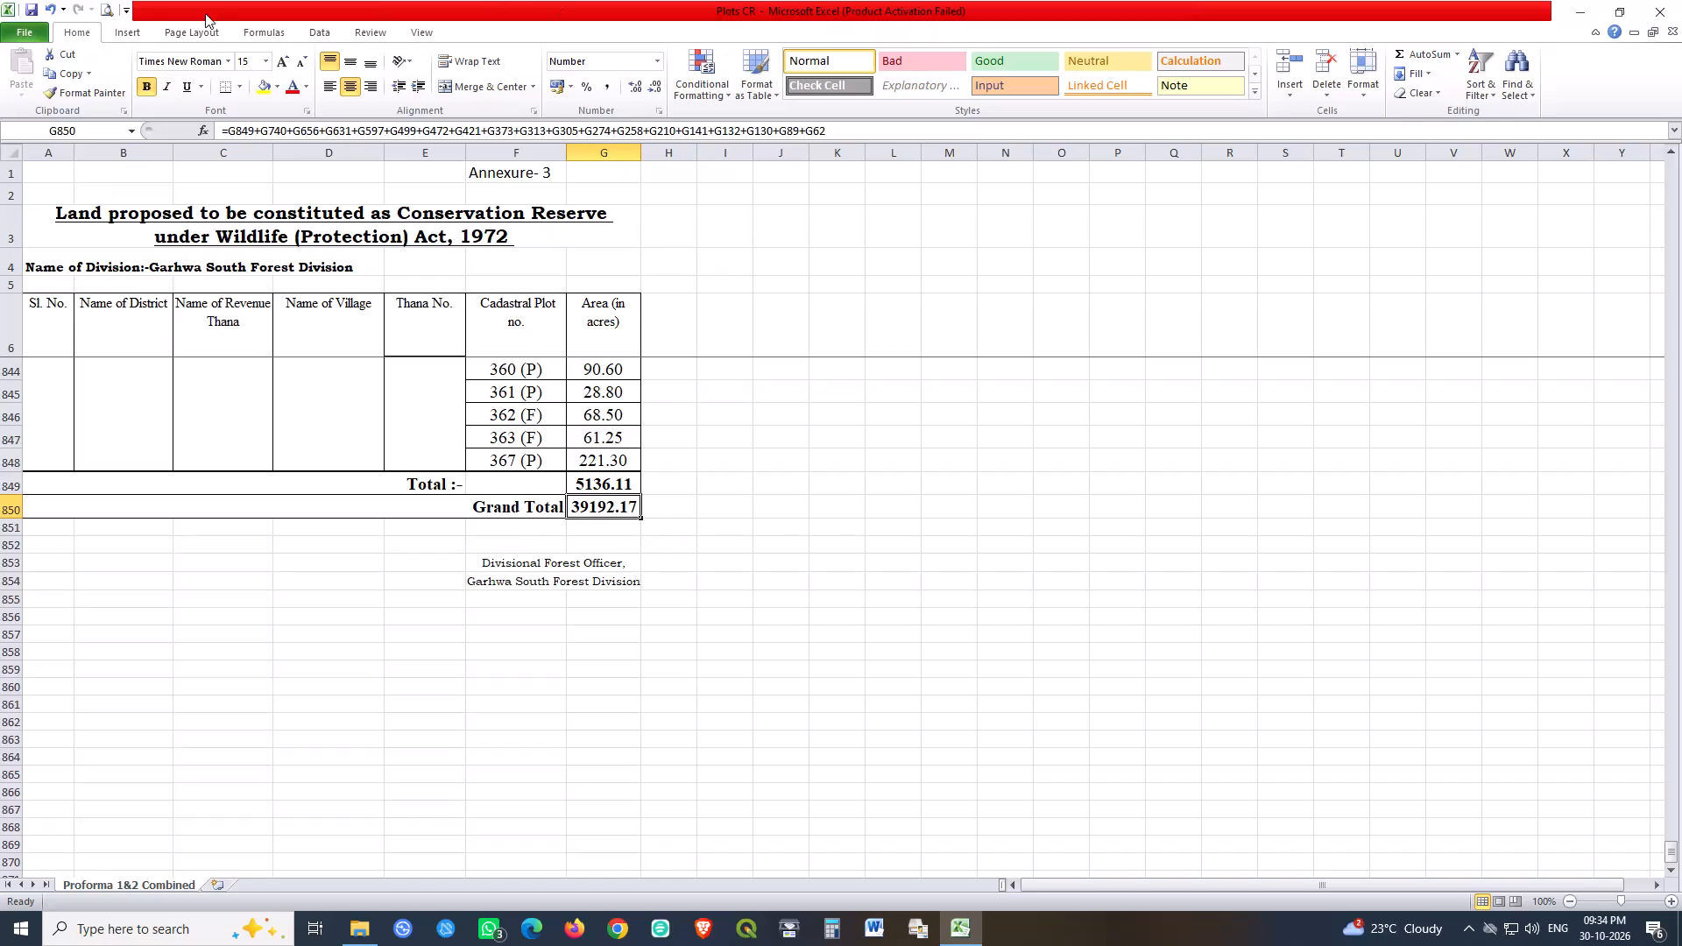
Save the Plots CR workbook and close it.
{"action": "triple_click", "coordinate": [32, 6]}
{"action": "double_click", "coordinate": [32, 6]}
{"action": "left_click", "coordinate": [1681, 0]}
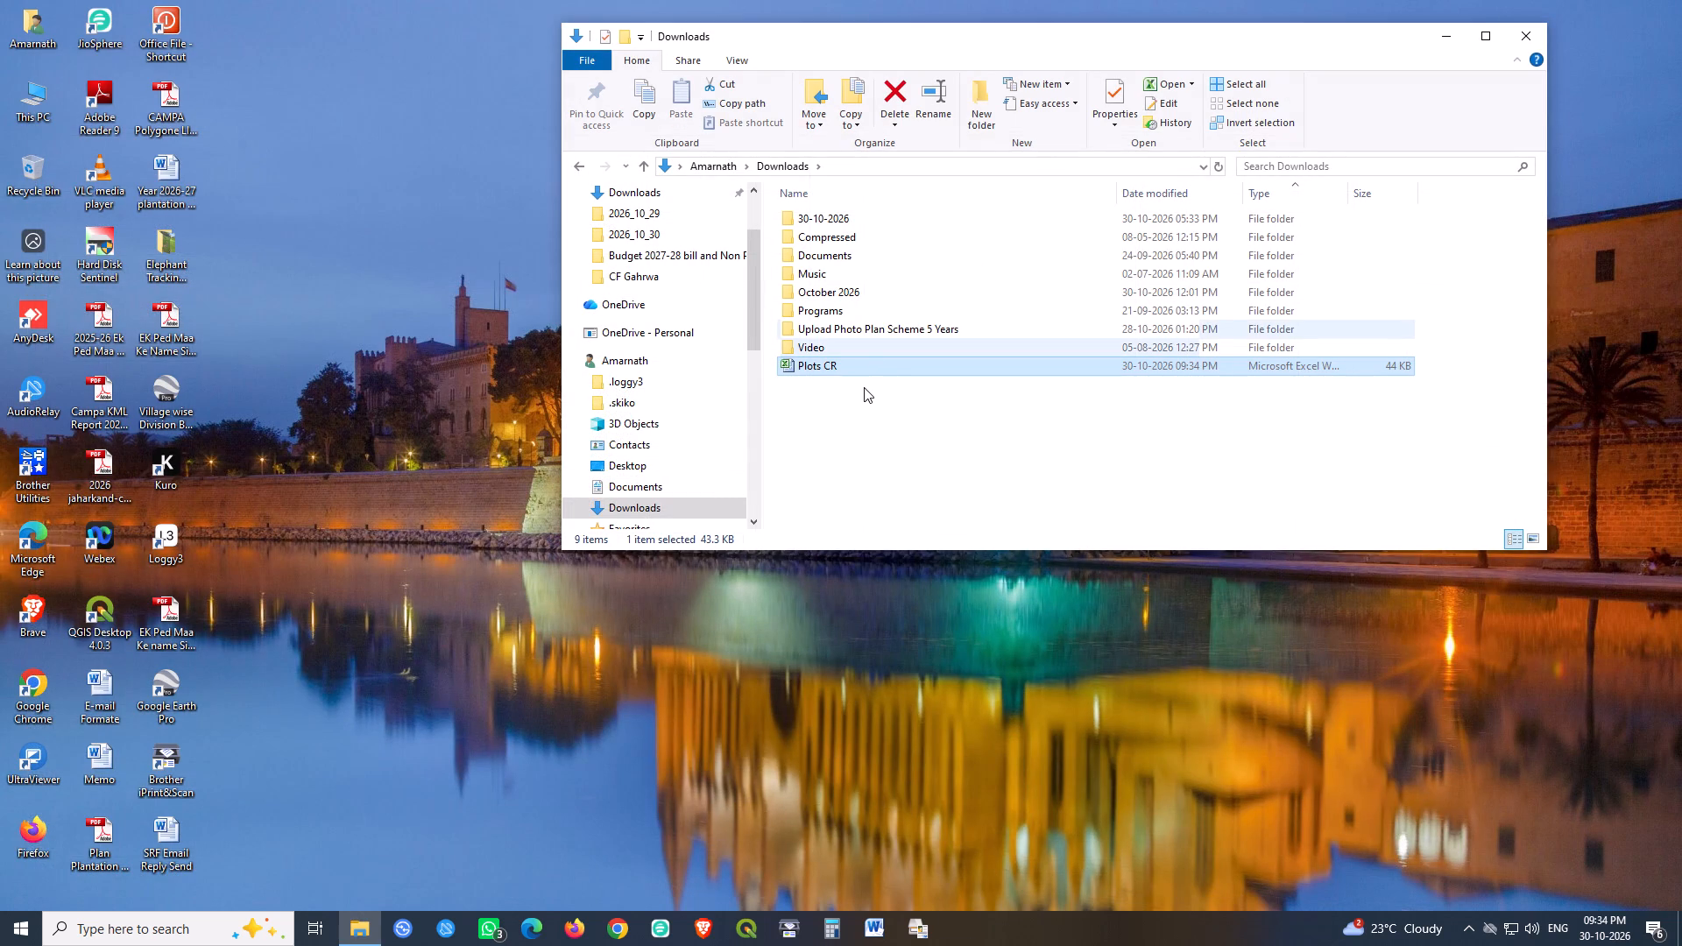
Cut the Plots CR workbook from Downloads and go to the Wildlife folder within Office File's Office Work 2026-27.
{"action": "key", "text": "ctrl+x"}
{"action": "double_click", "coordinate": [177, 18]}
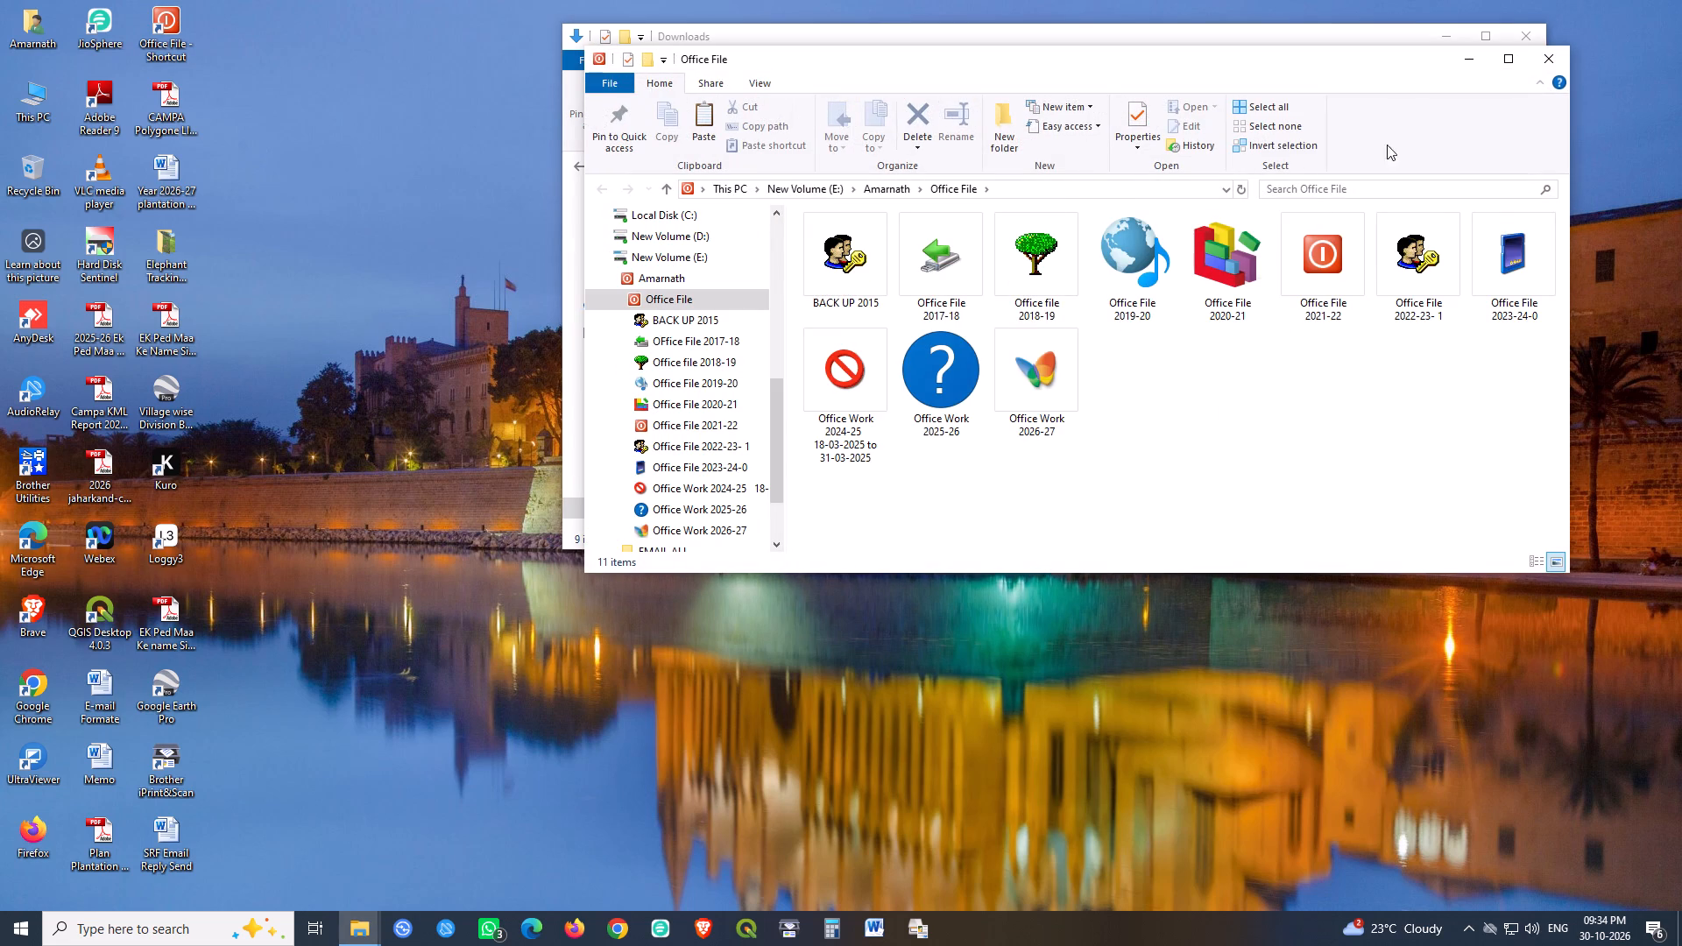
{"action": "left_click", "coordinate": [1507, 62]}
{"action": "double_click", "coordinate": [1233, 203]}
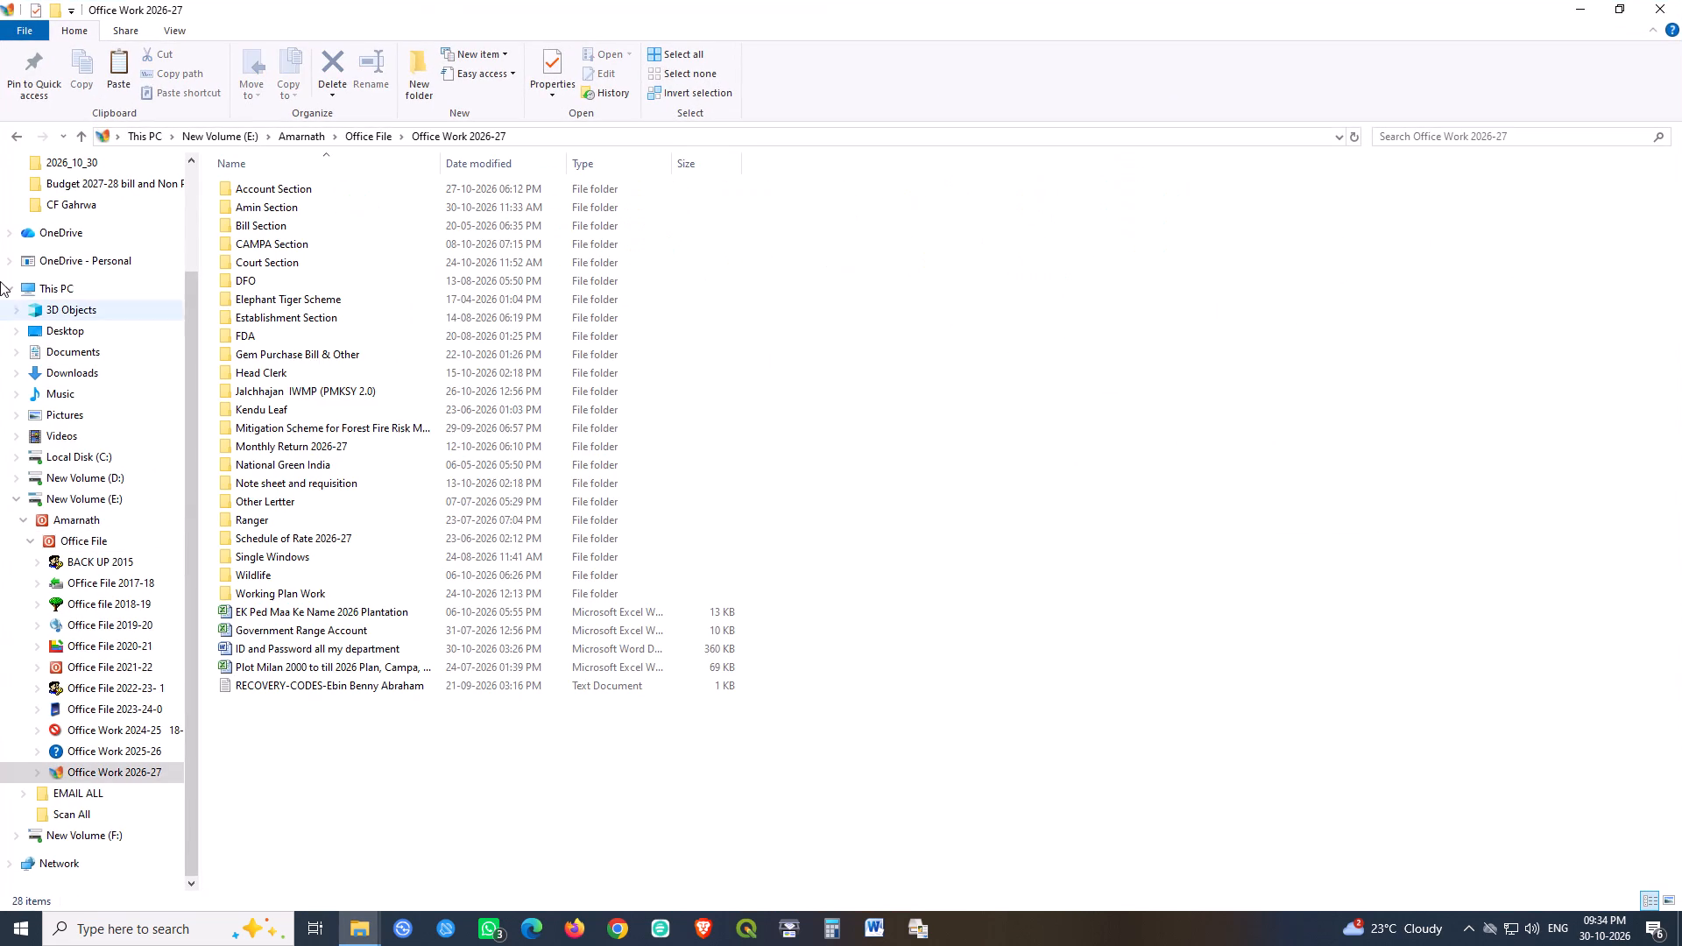
{"action": "double_click", "coordinate": [254, 569]}
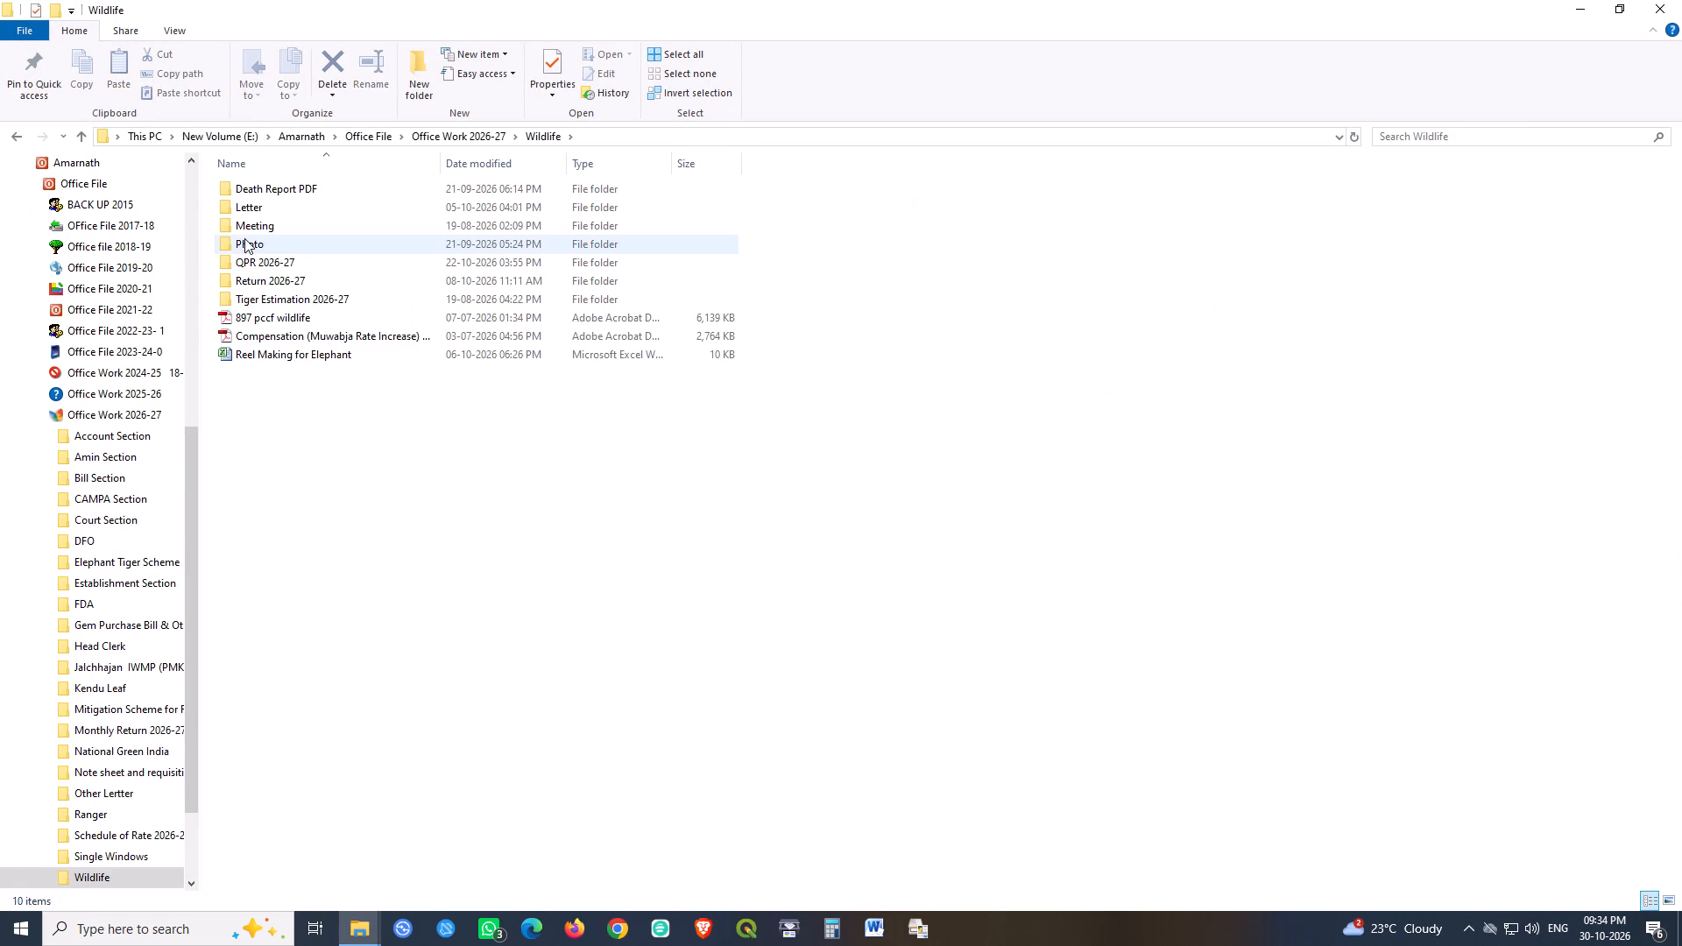
{"action": "left_click", "coordinate": [307, 202]}
{"action": "double_click", "coordinate": [307, 202]}
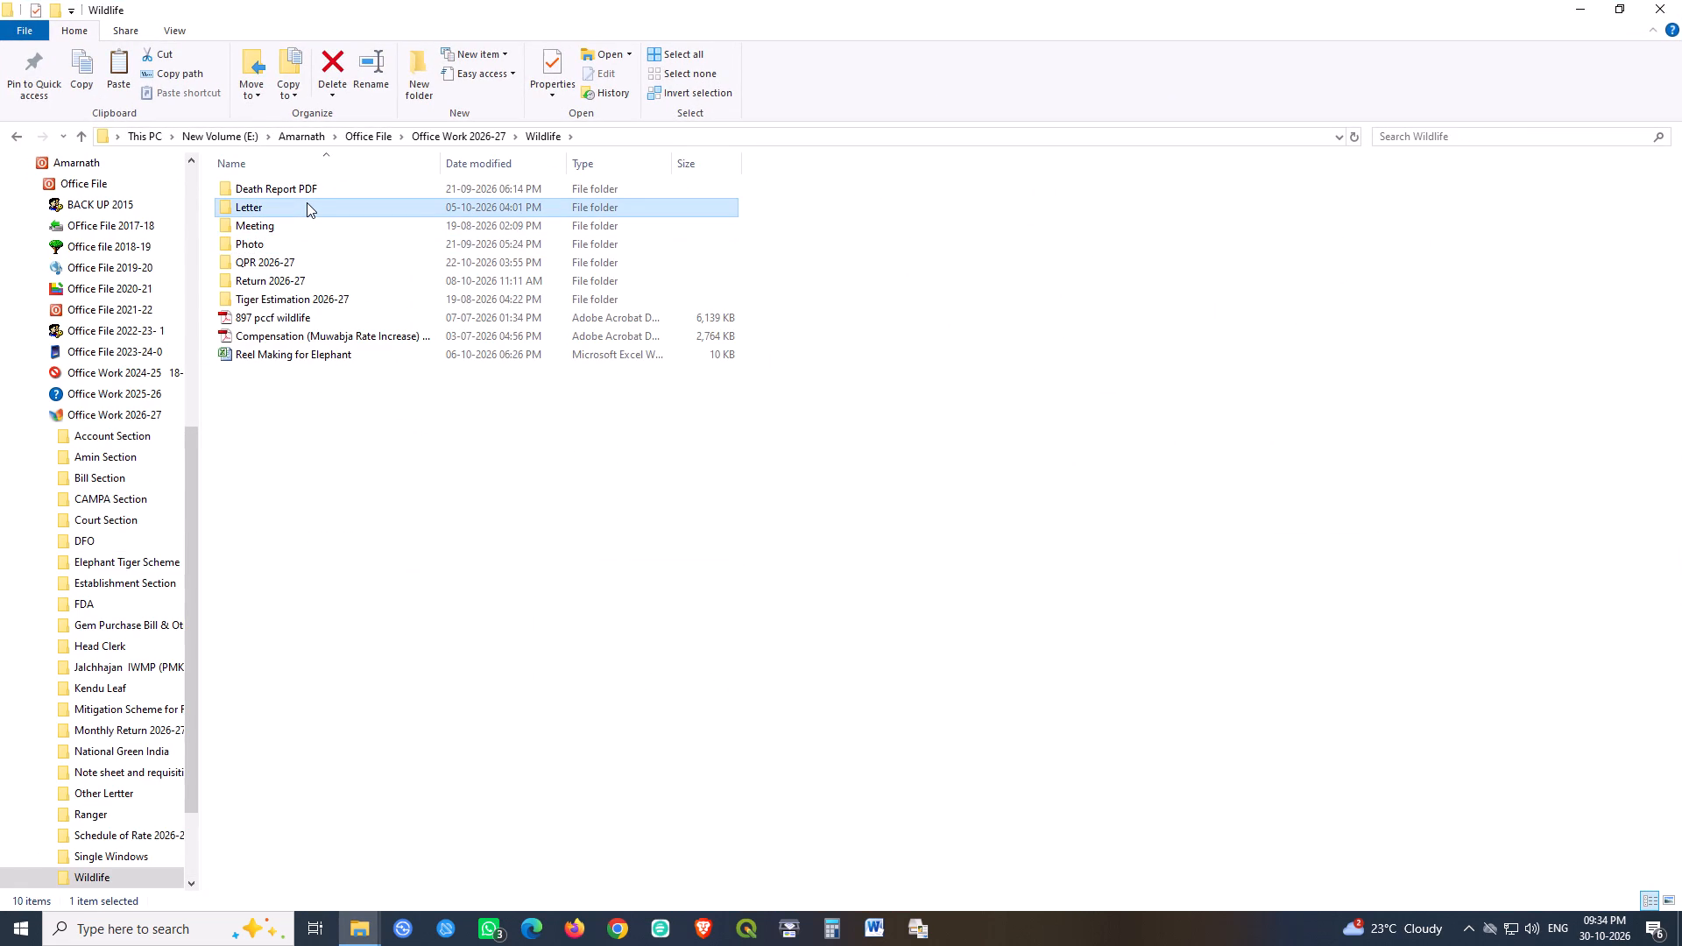
{"action": "double_click", "coordinate": [278, 194]}
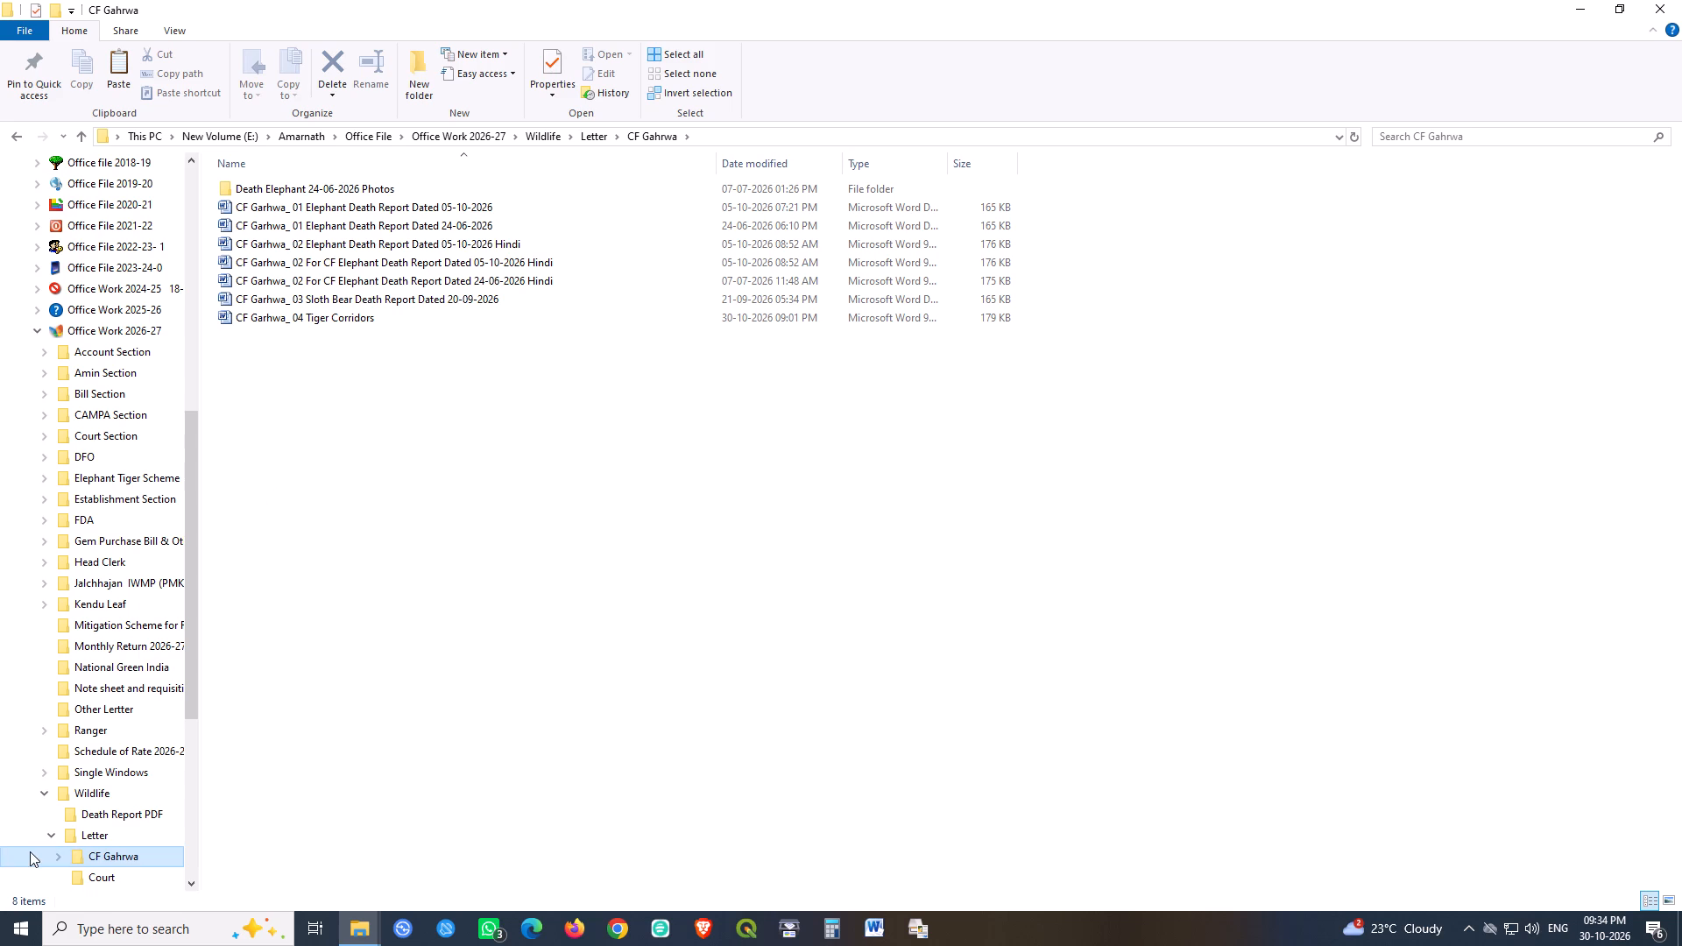
{"action": "left_click", "coordinate": [711, 711]}
{"action": "key", "text": "BackSpace"}
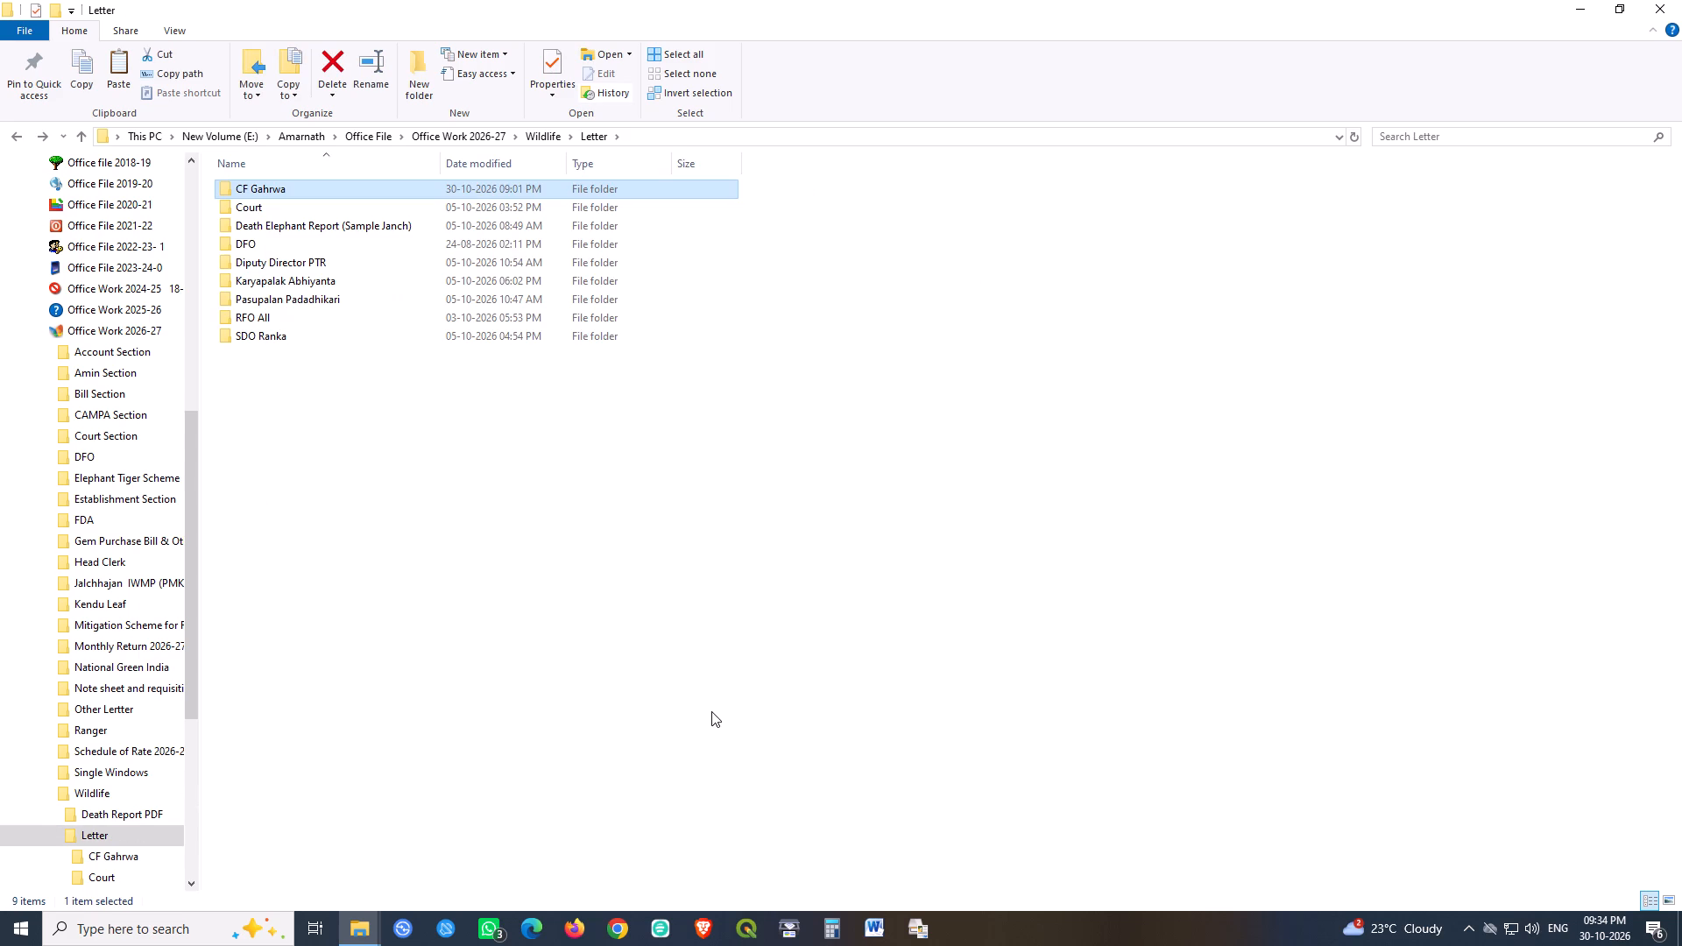
{"action": "key", "text": "BackSpace"}
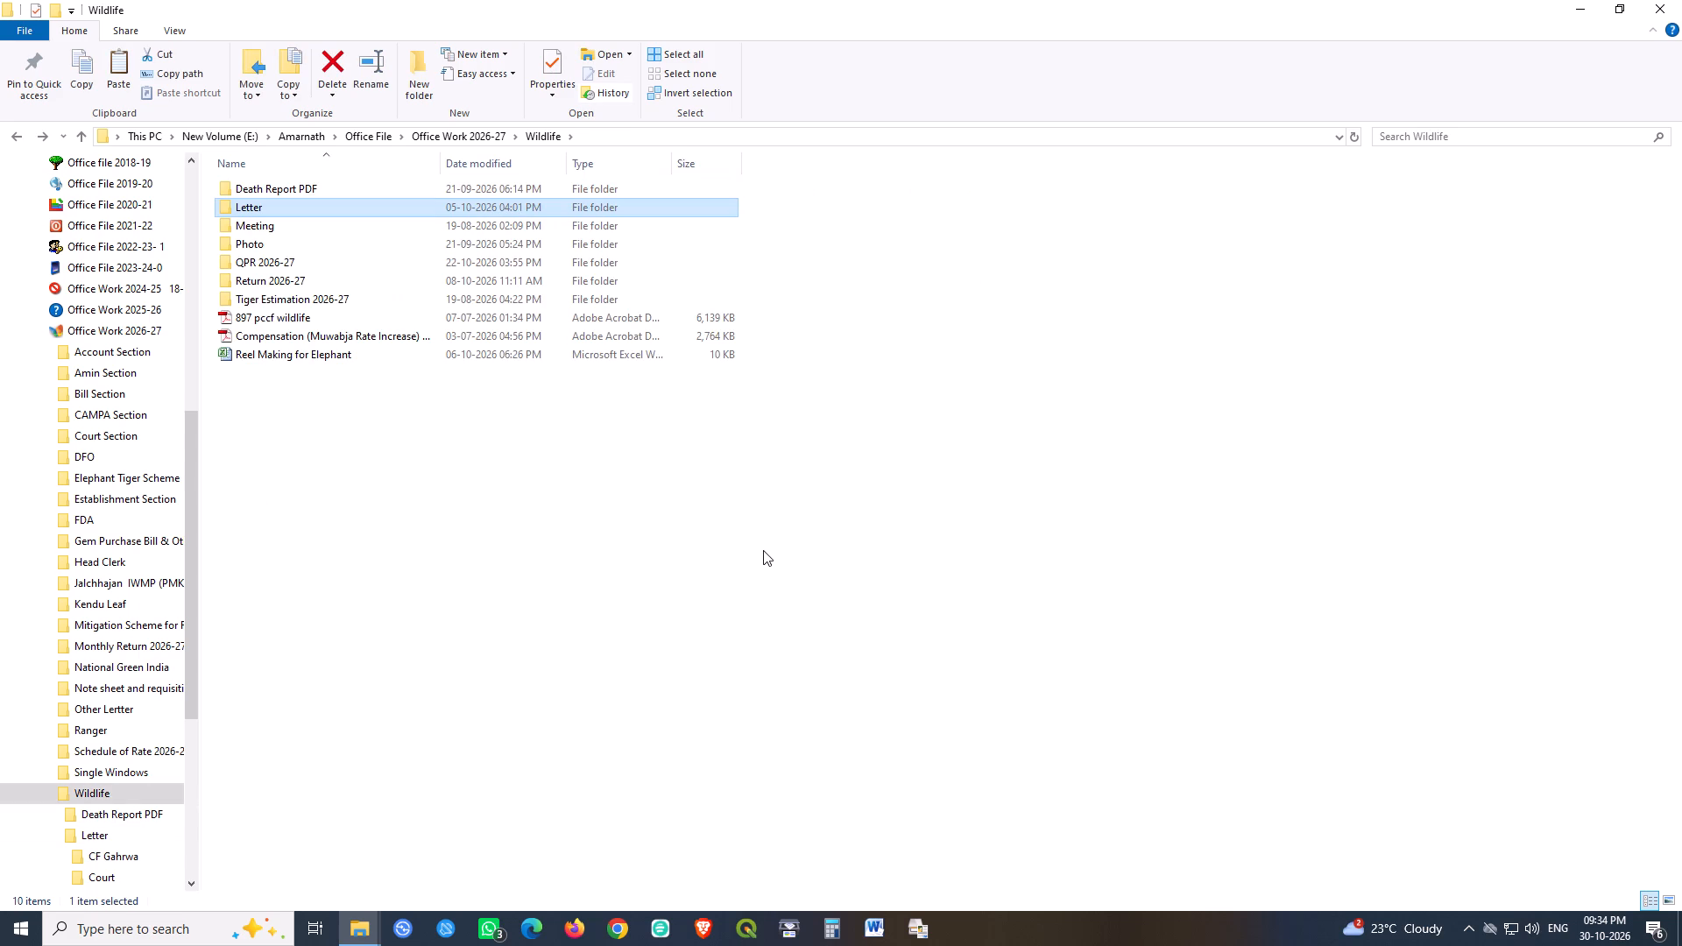
Create a folder named Tiger Coridoors inside the Wildlife folder.
{"action": "left_click", "coordinate": [763, 550]}
{"action": "left_click", "coordinate": [414, 67]}
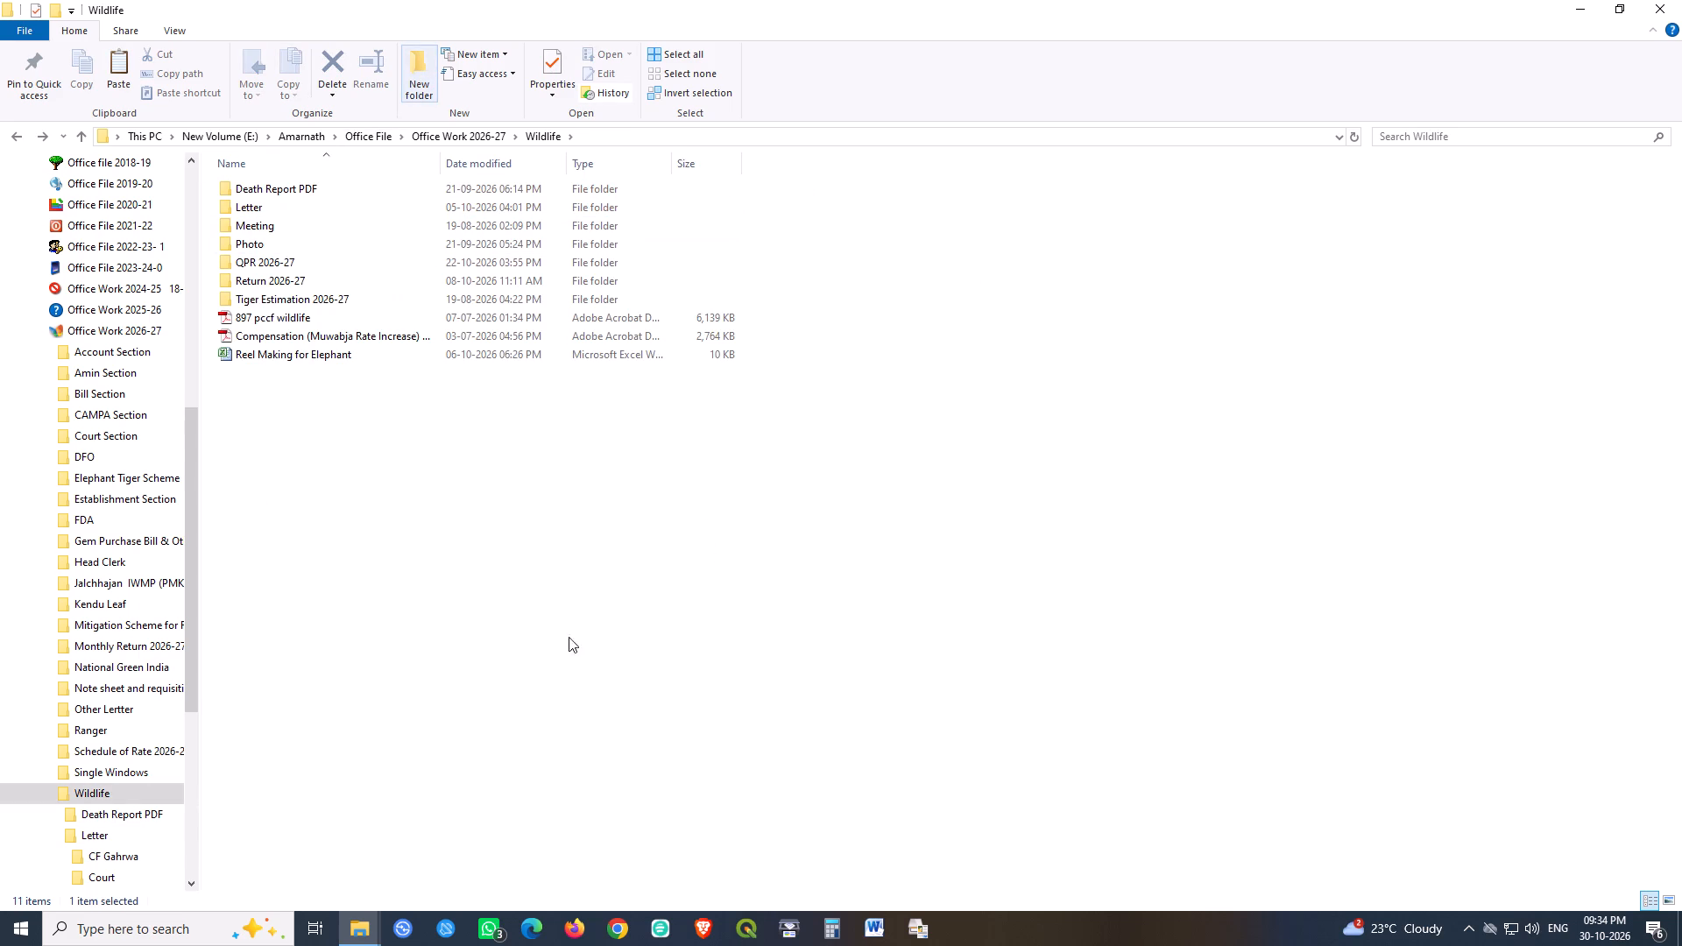
{"action": "type", "text": "tIGER"}
{"action": "key", "text": "space"}
{"action": "key", "text": "BackSpace"}
{"action": "key", "text": "BackSpace"}
{"action": "key", "text": "BackSpace"}
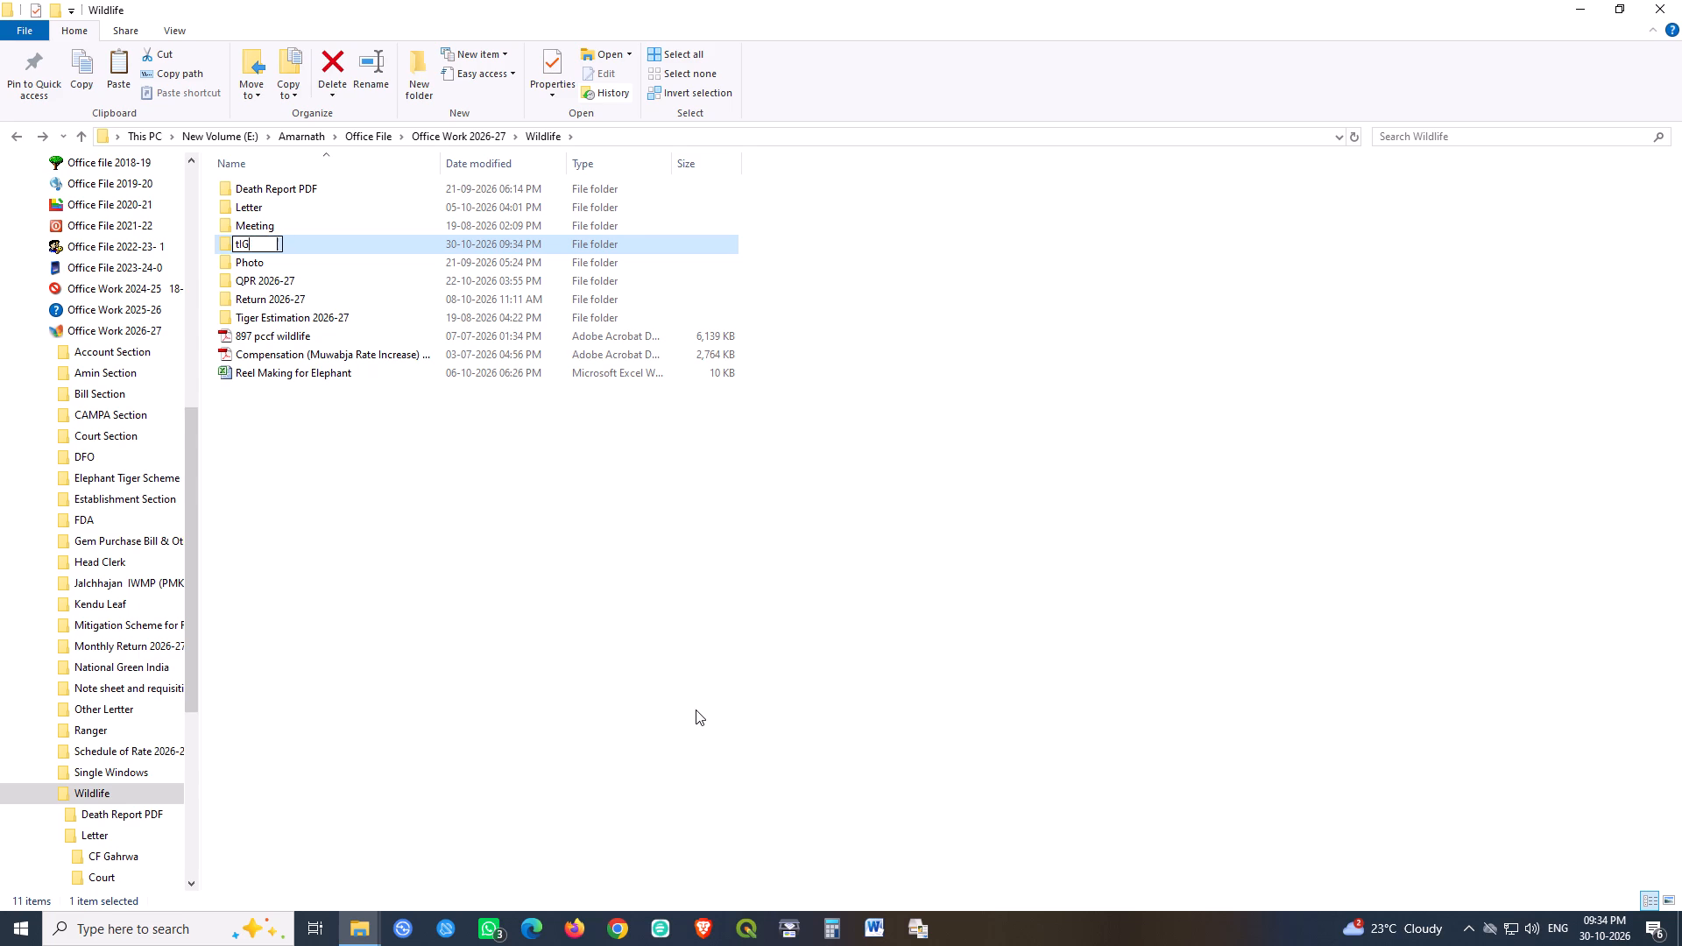
{"action": "key", "text": "BackSpace"}
{"action": "key", "text": "BackSpace"}
{"action": "key", "text": "BackSpace"}
{"action": "type", "text": "Tiger Coridoors"}
{"action": "key", "text": "space"}
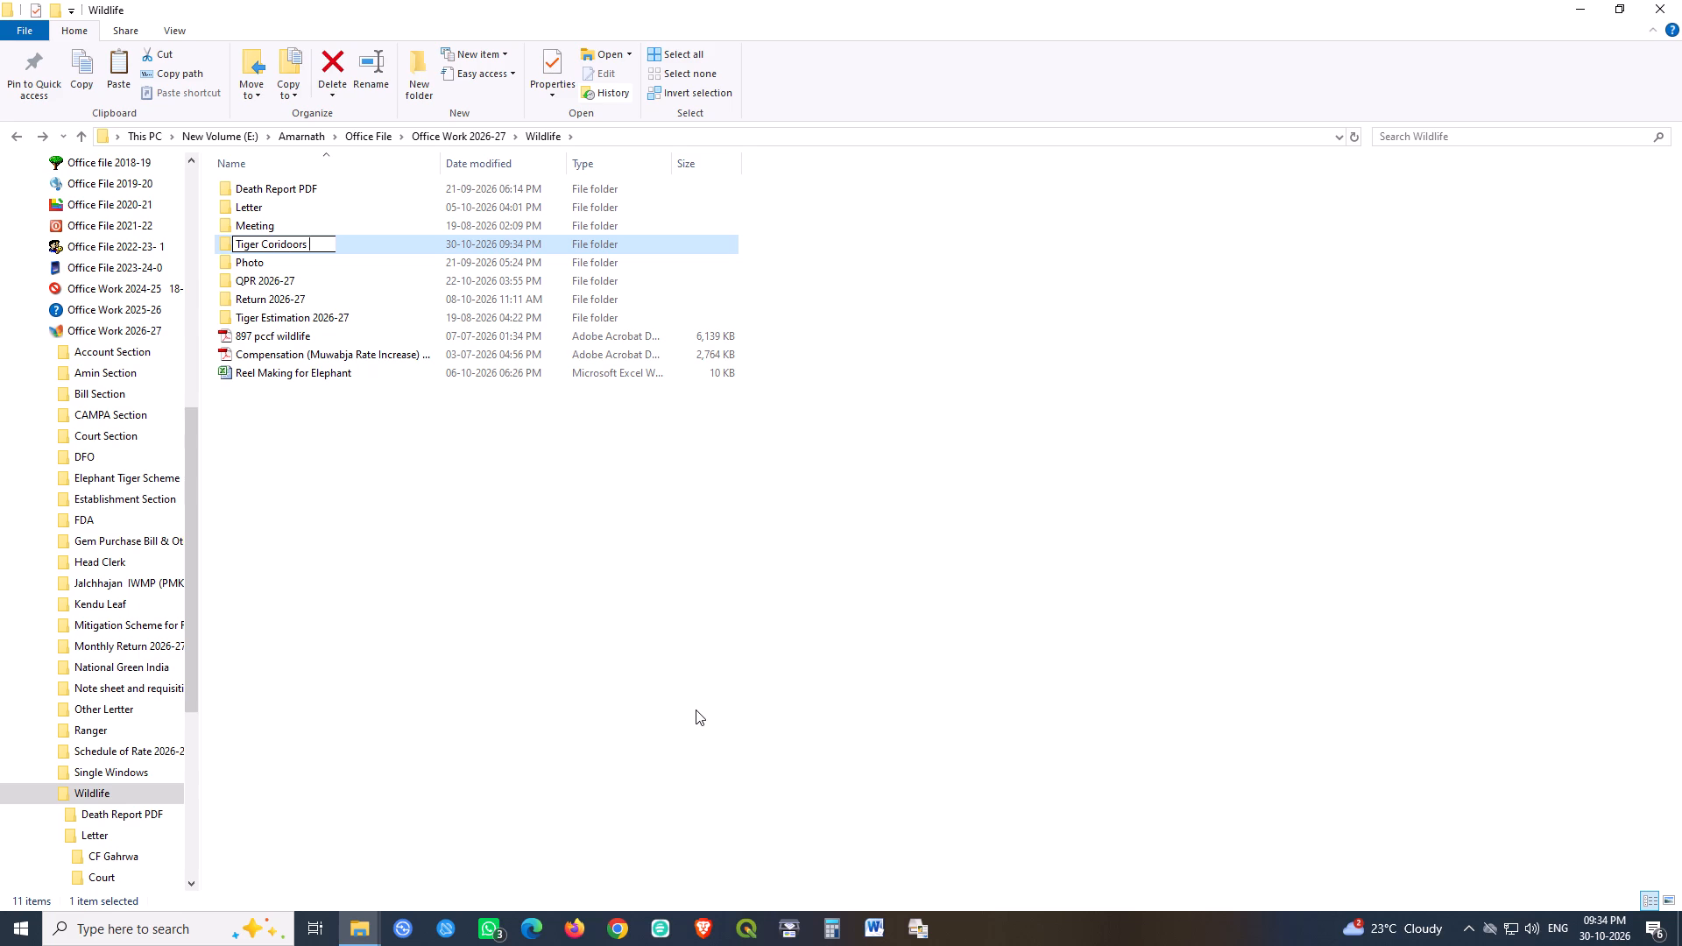
{"action": "key", "text": "shift+parenleft"}
{"action": "key", "text": "BackSpace"}
{"action": "key", "text": "Return"}
Paste the cut Plots CR workbook into the Tiger Coridoors folder.
{"action": "key", "text": "Return"}
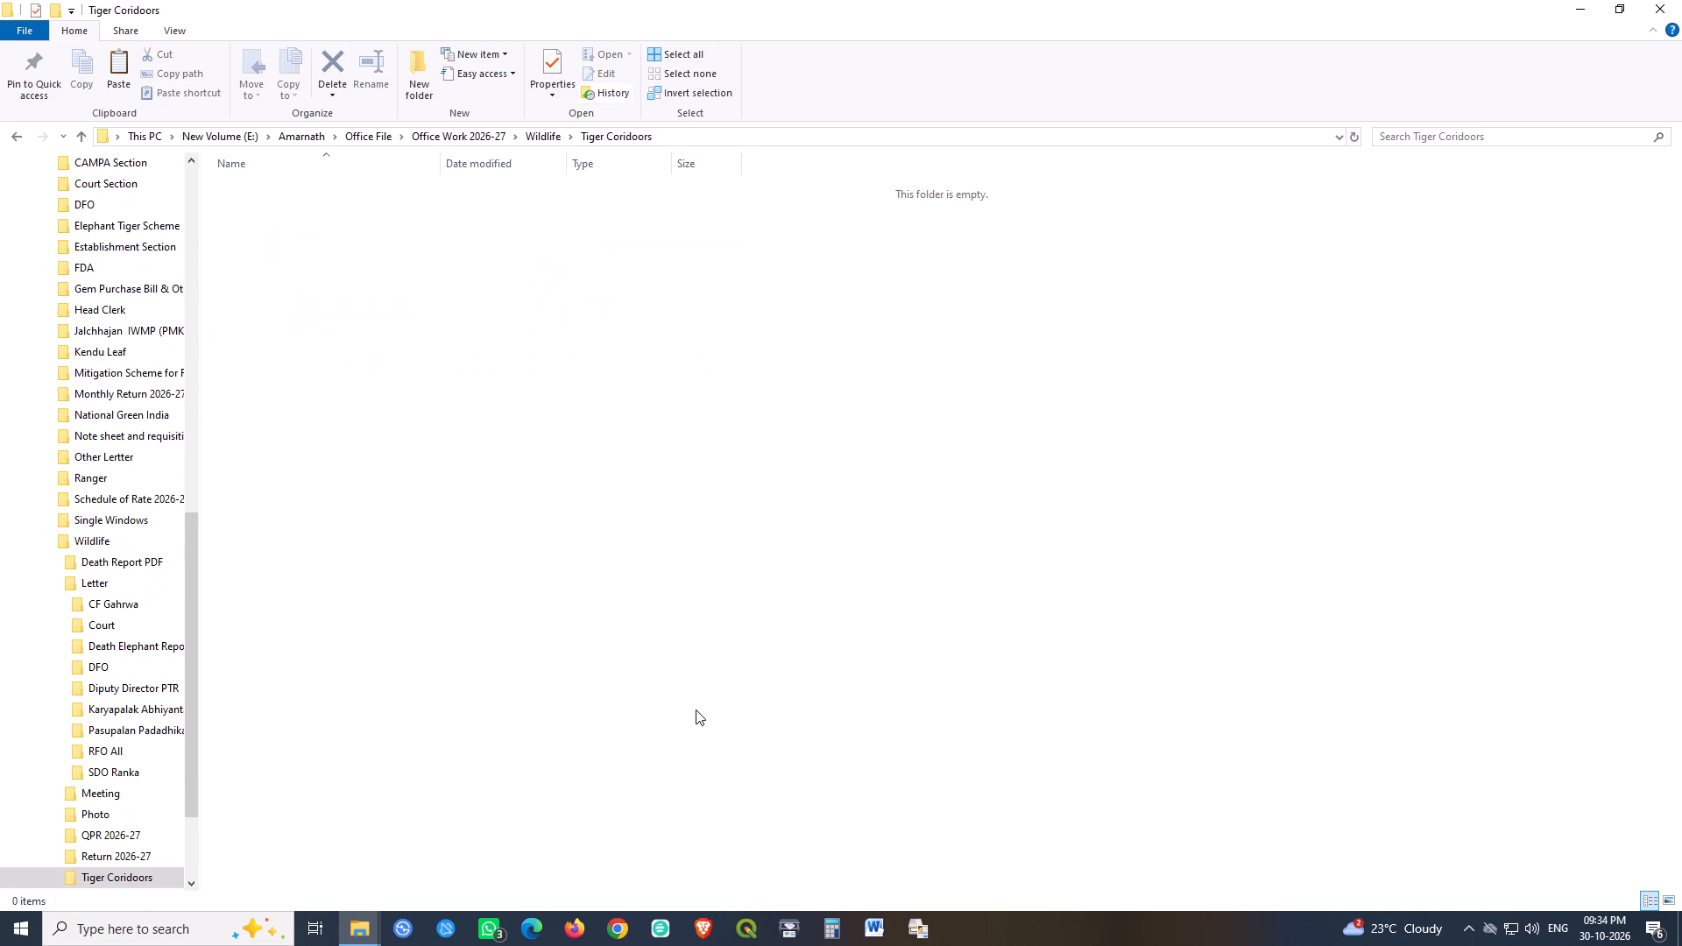
{"action": "key", "text": "ctrl+v"}
Move the CF Garhwa_ 04 Tiger Corridors document from Wildlife's Letter > CF Gahrwa folder into the Tiger Coridoors folder.
{"action": "key", "text": "BackSpace"}
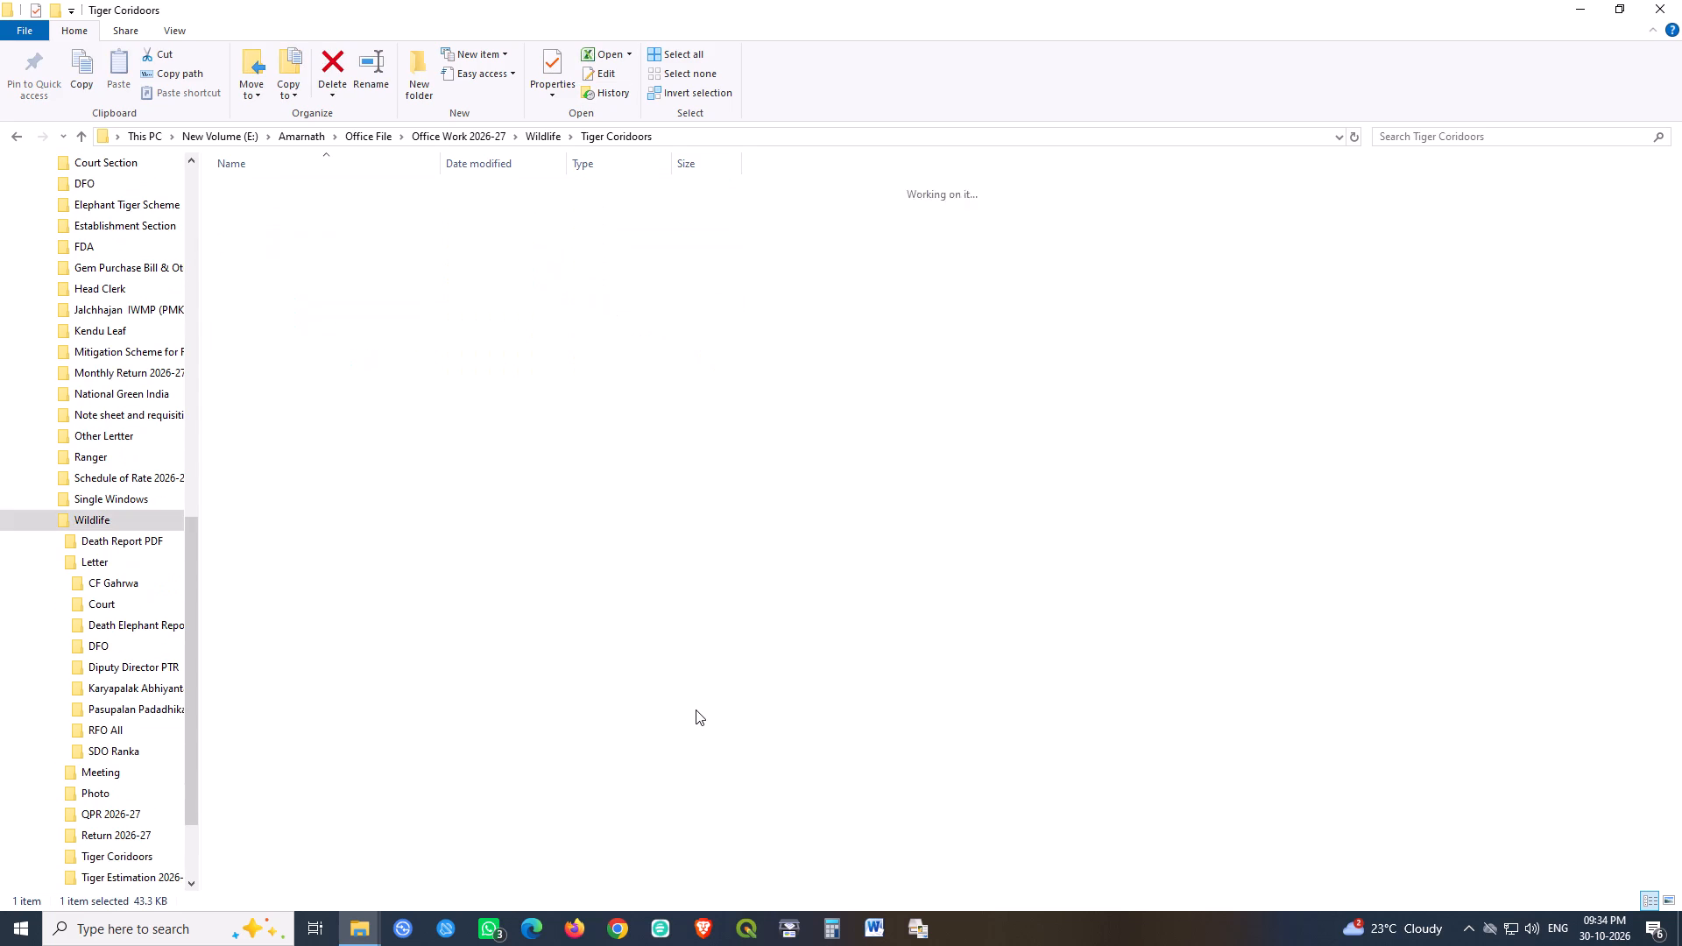
{"action": "double_click", "coordinate": [267, 213]}
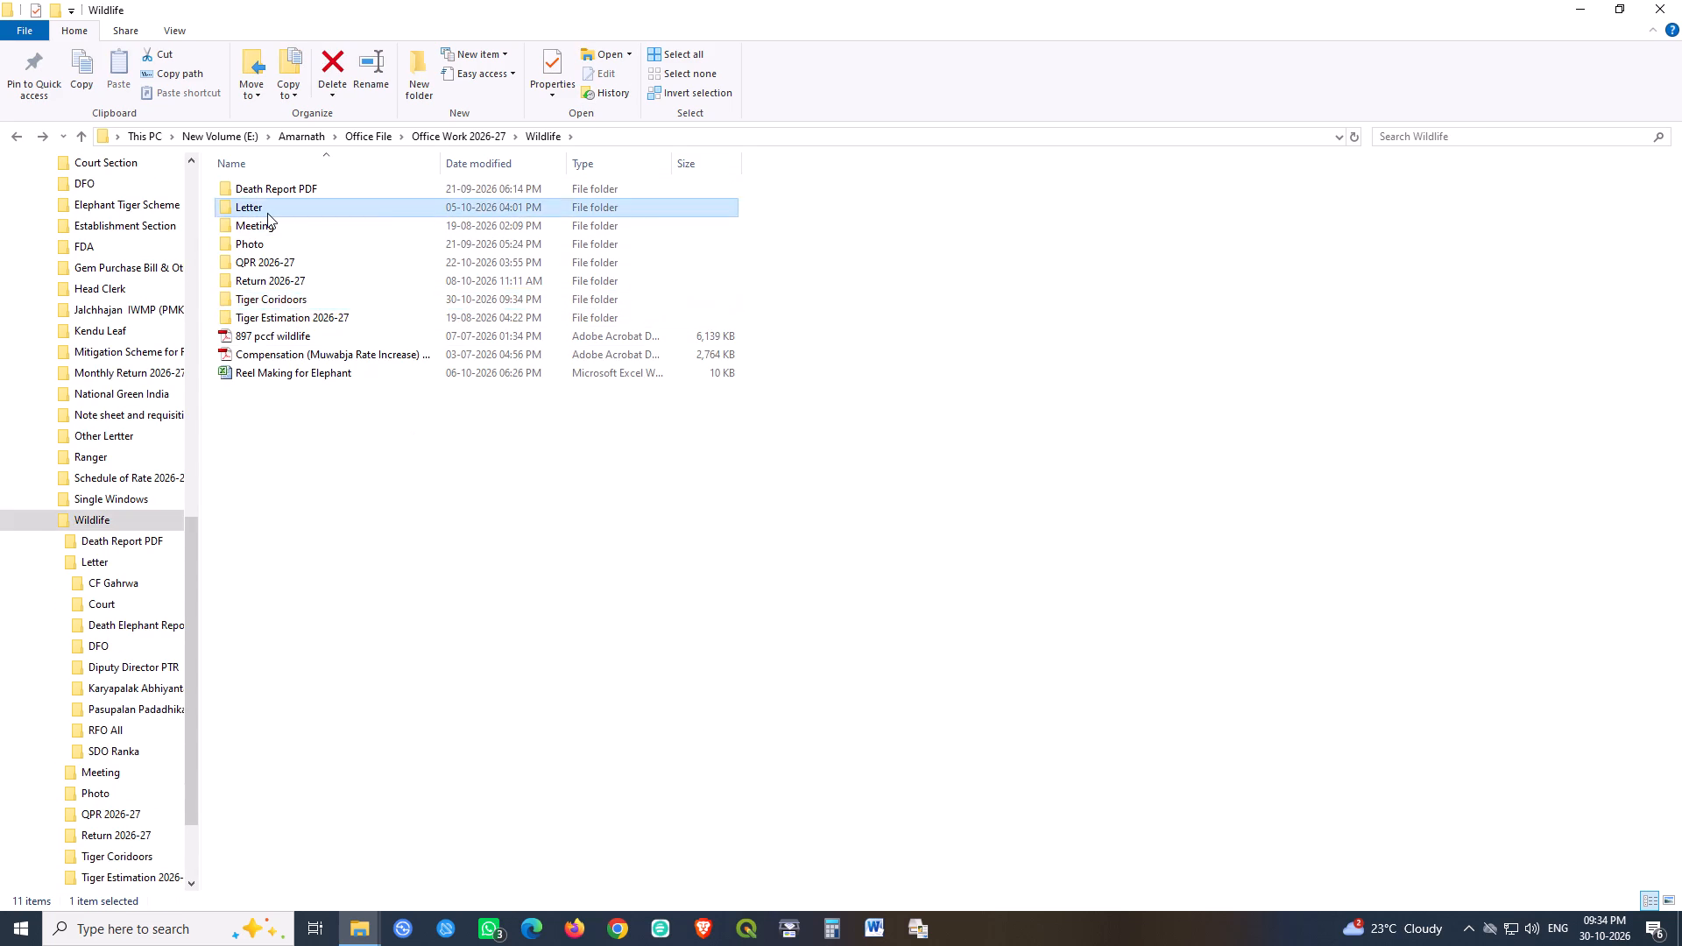
{"action": "double_click", "coordinate": [306, 180]}
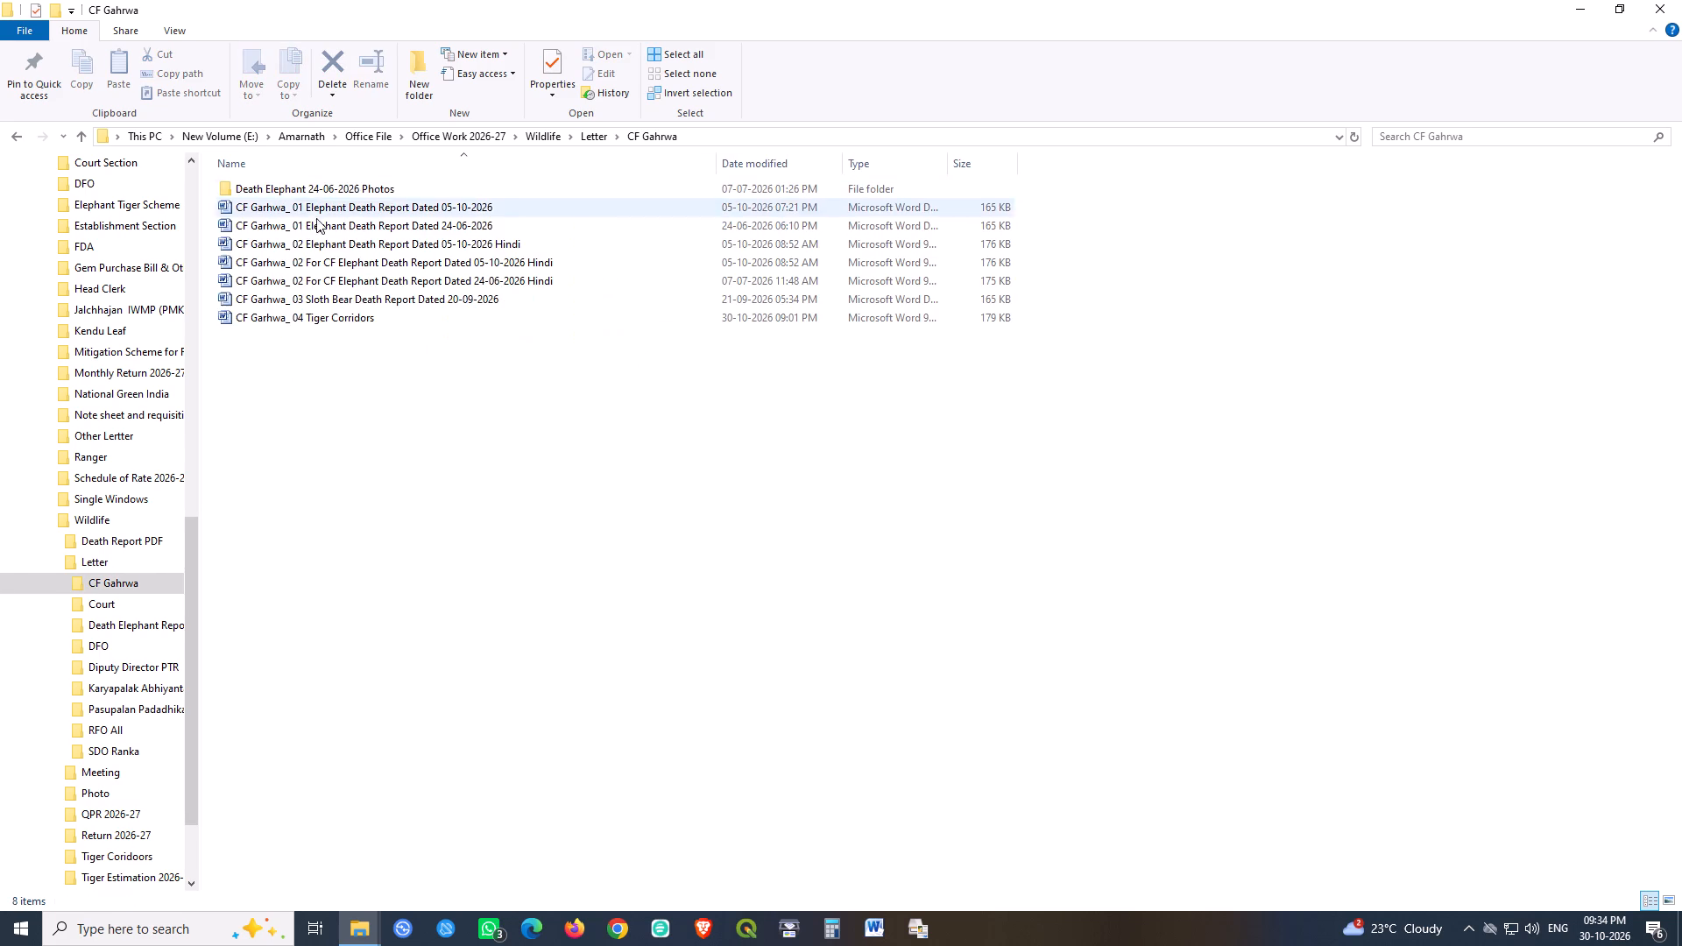
{"action": "left_click", "coordinate": [356, 315]}
{"action": "key", "text": "ctrl+x"}
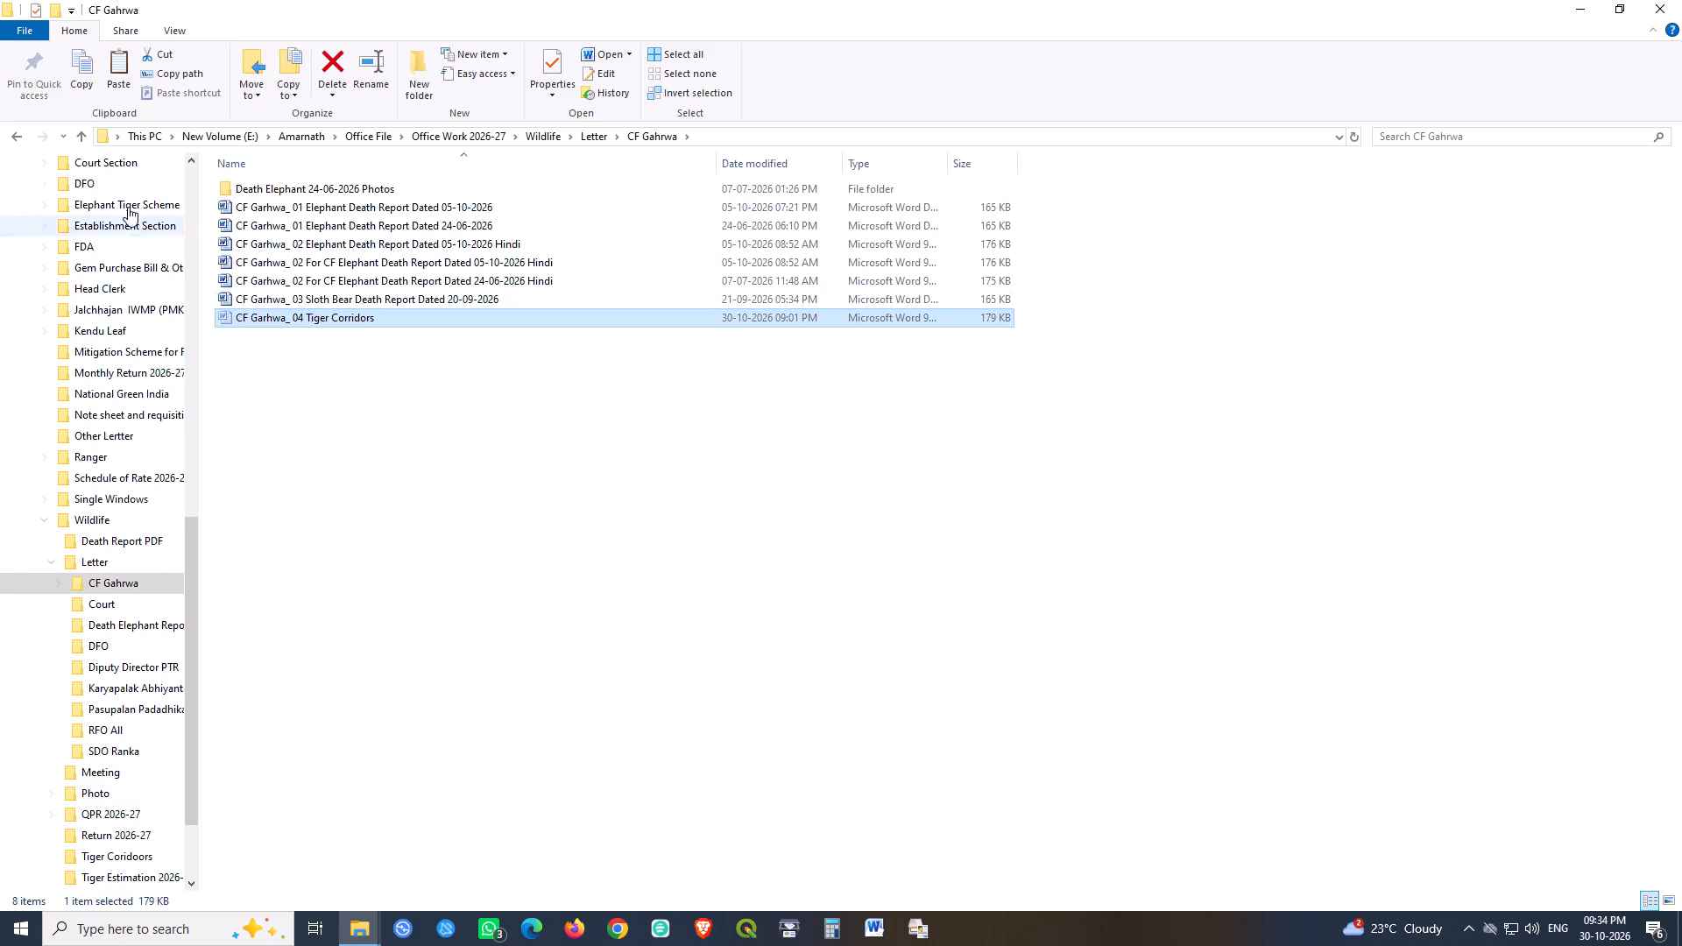
{"action": "left_click", "coordinate": [19, 139]}
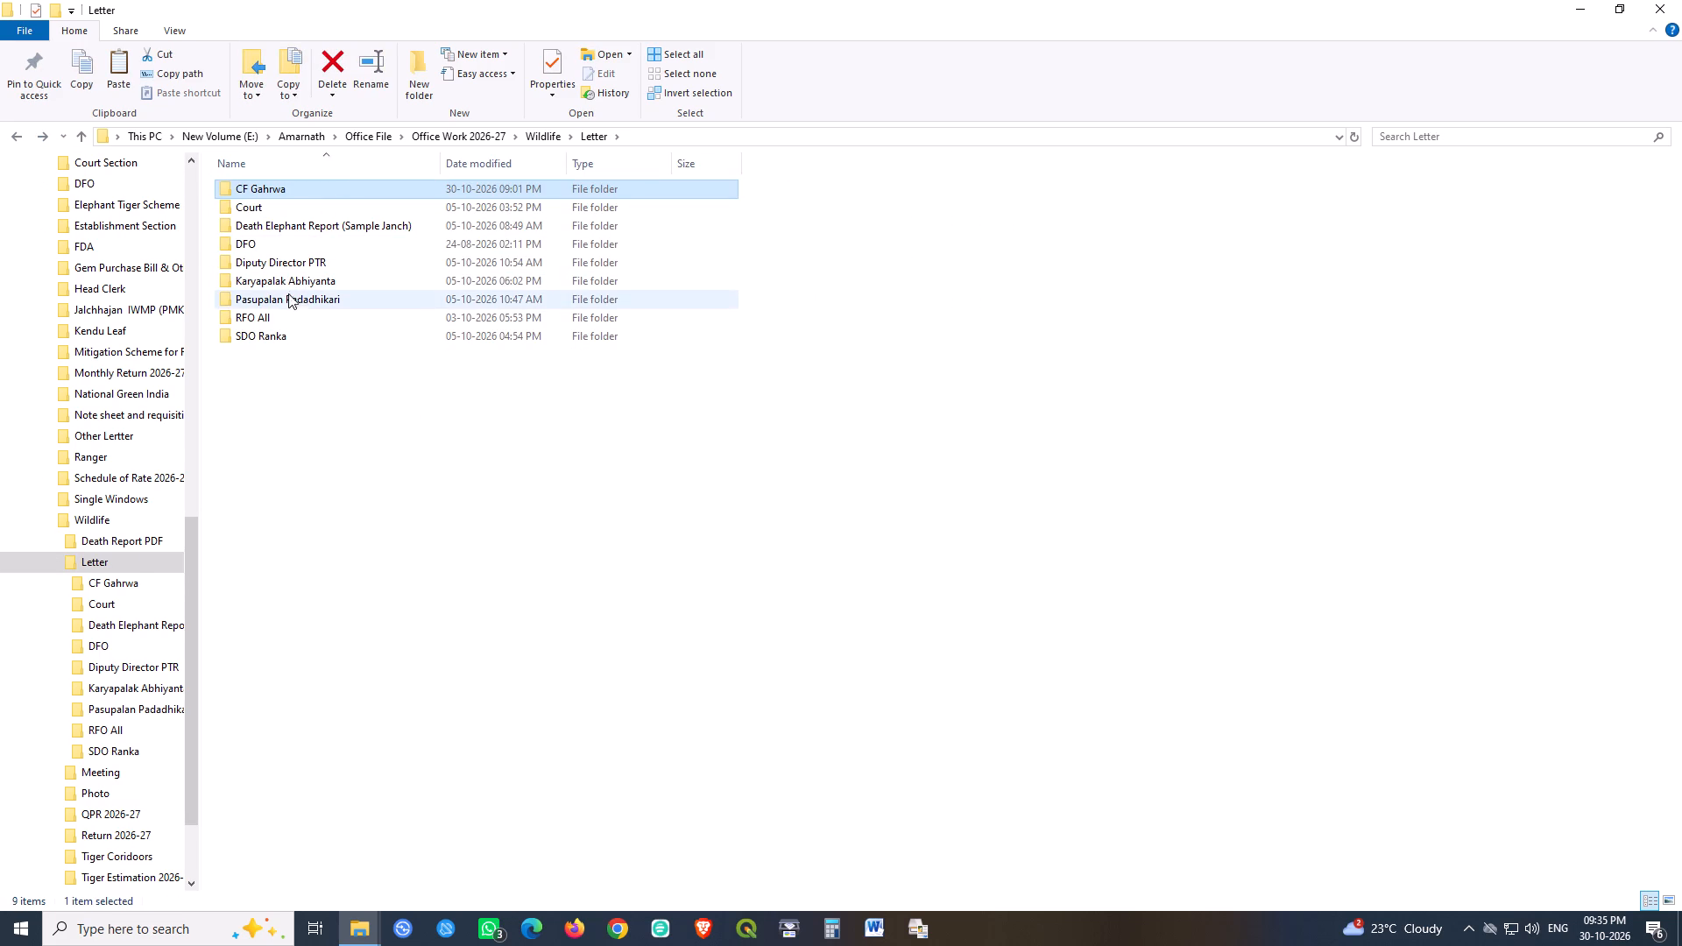
{"action": "double_click", "coordinate": [300, 188]}
{"action": "left_click", "coordinate": [333, 317]}
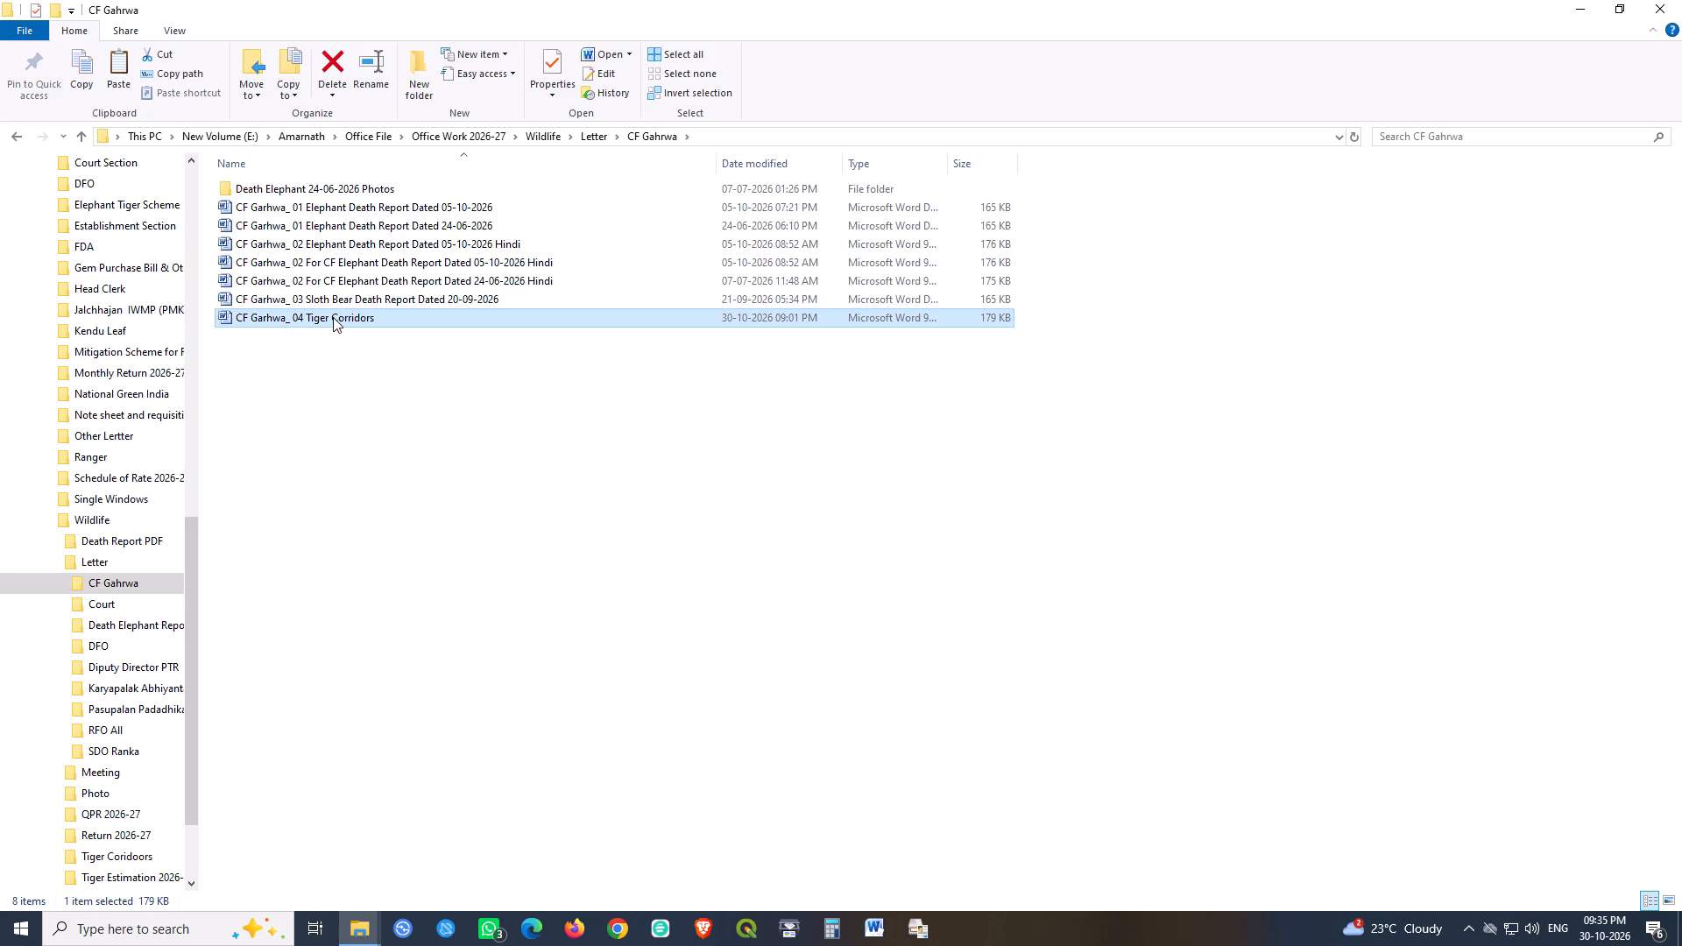
{"action": "key", "text": "ctrl+x"}
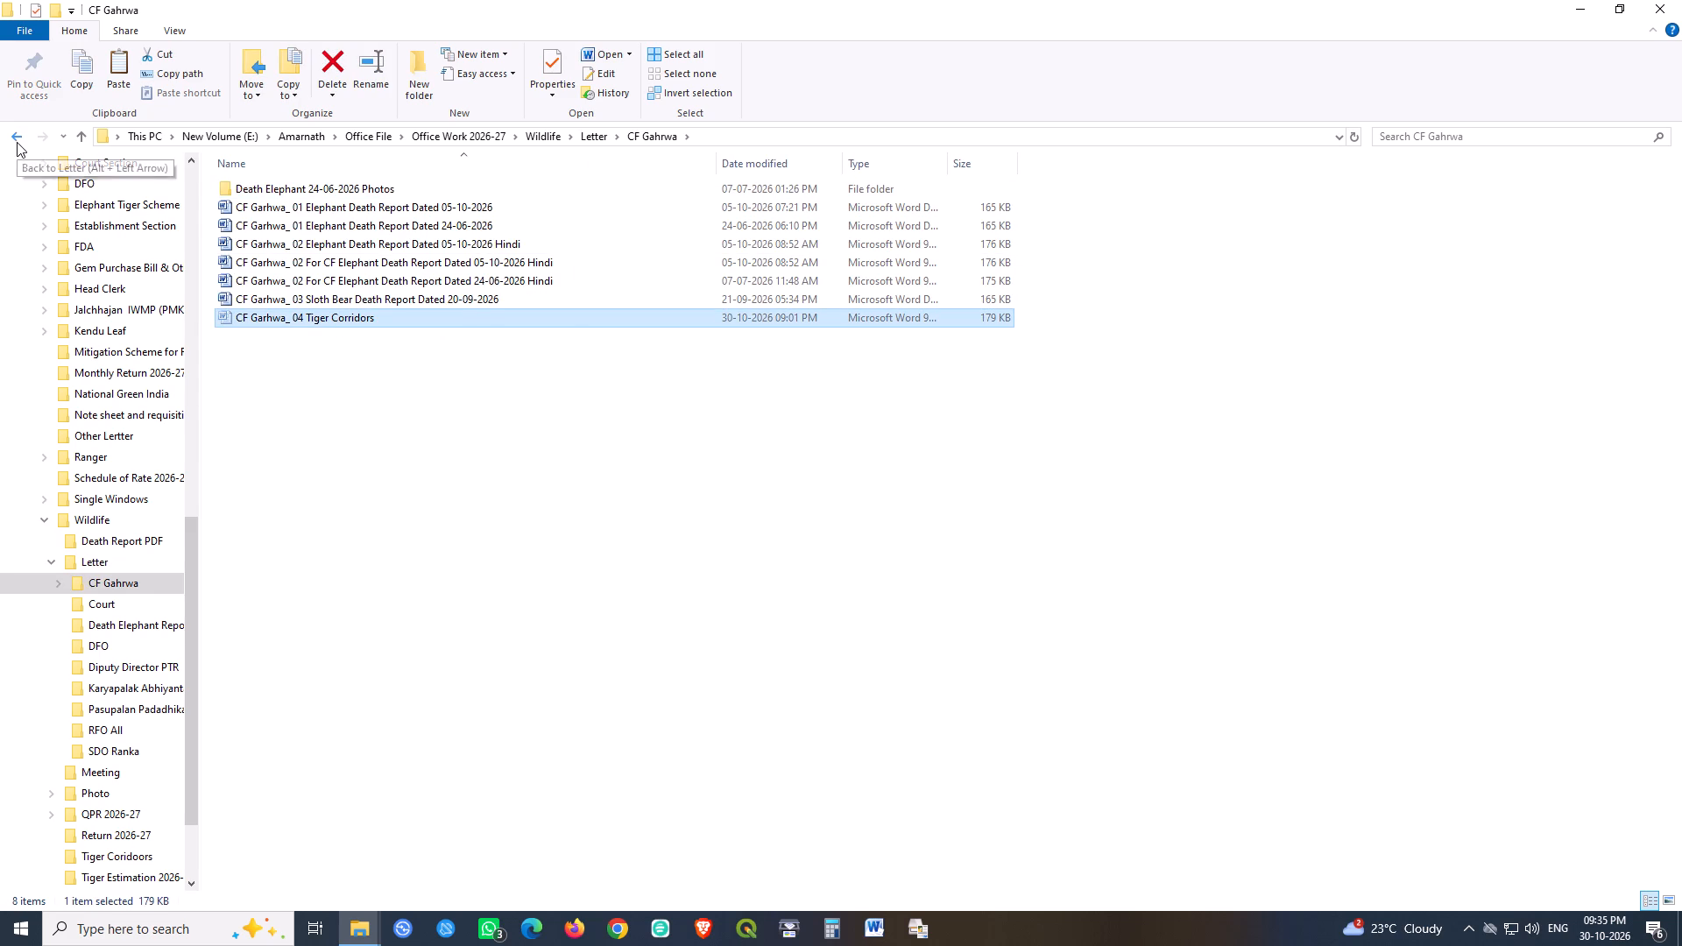
{"action": "left_click", "coordinate": [17, 142]}
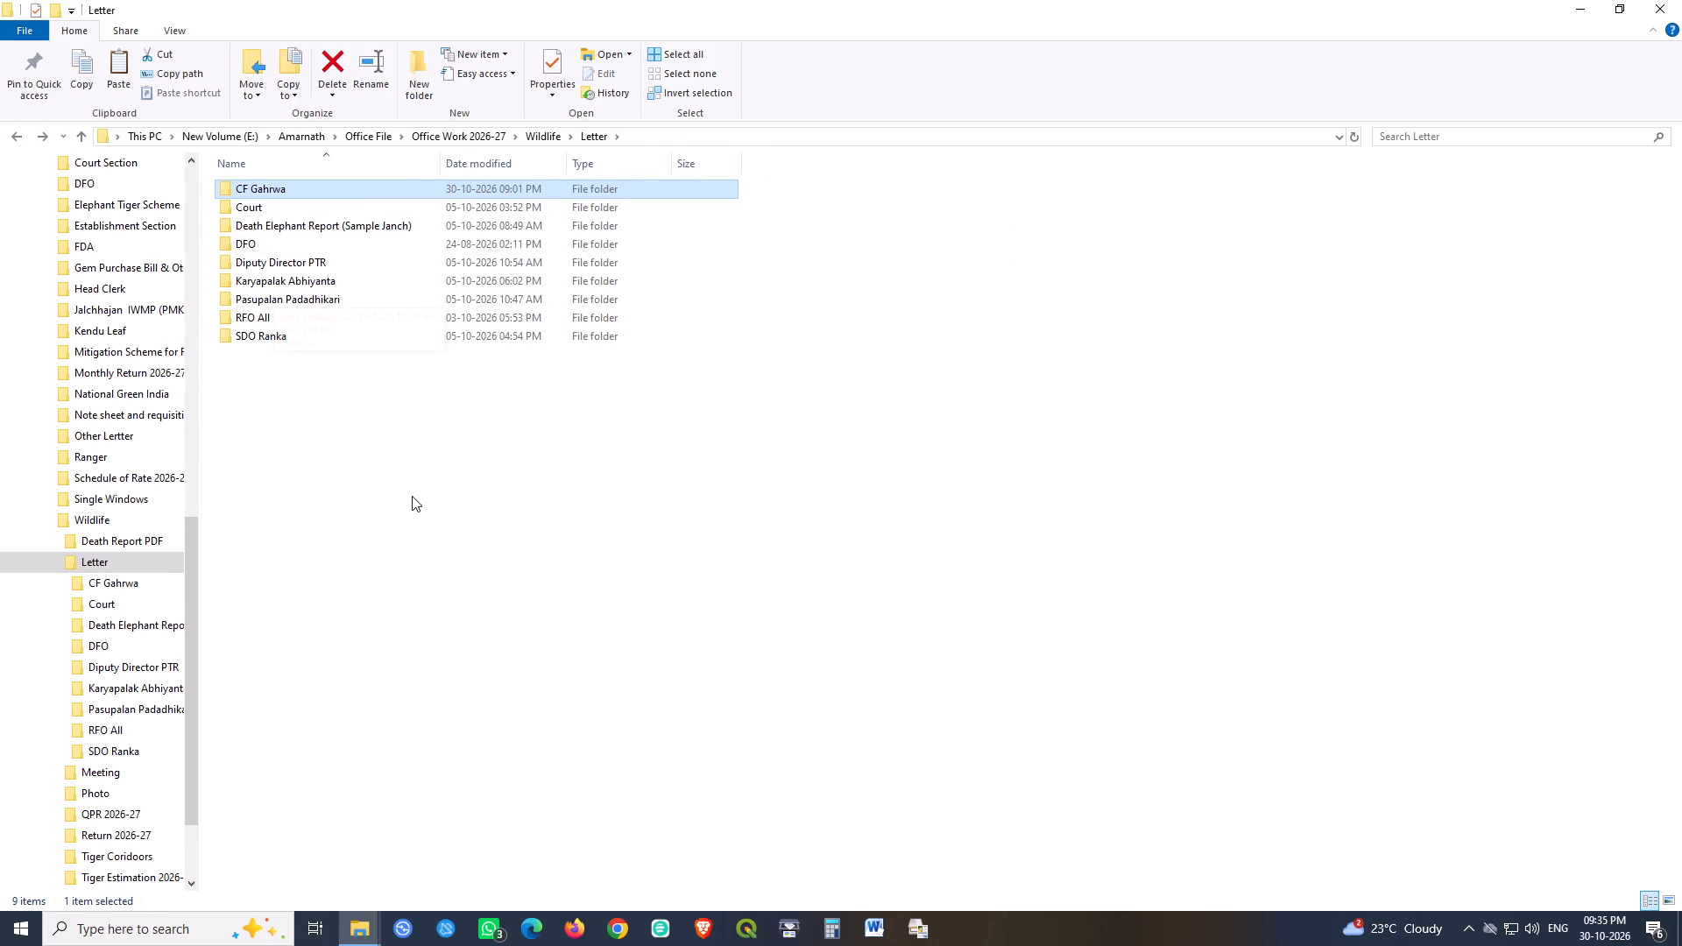
{"action": "key", "text": "BackSpace"}
{"action": "key", "text": "t"}
{"action": "key", "text": "Return"}
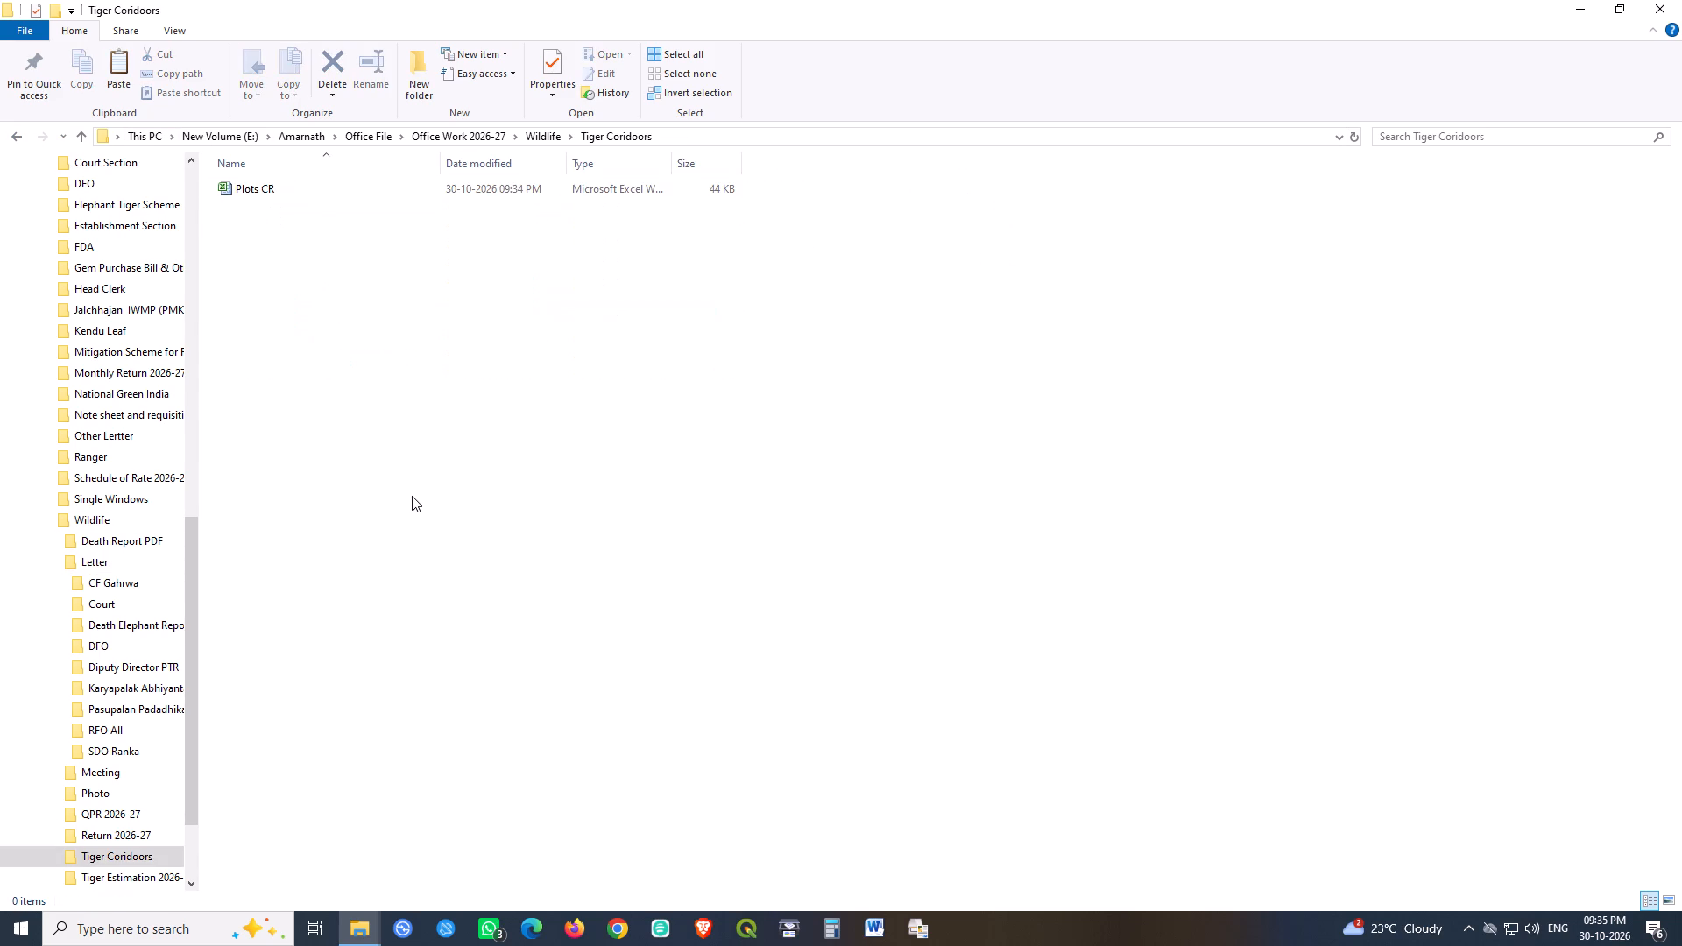
{"action": "key", "text": "ctrl+v"}
{"action": "left_click", "coordinate": [428, 387]}
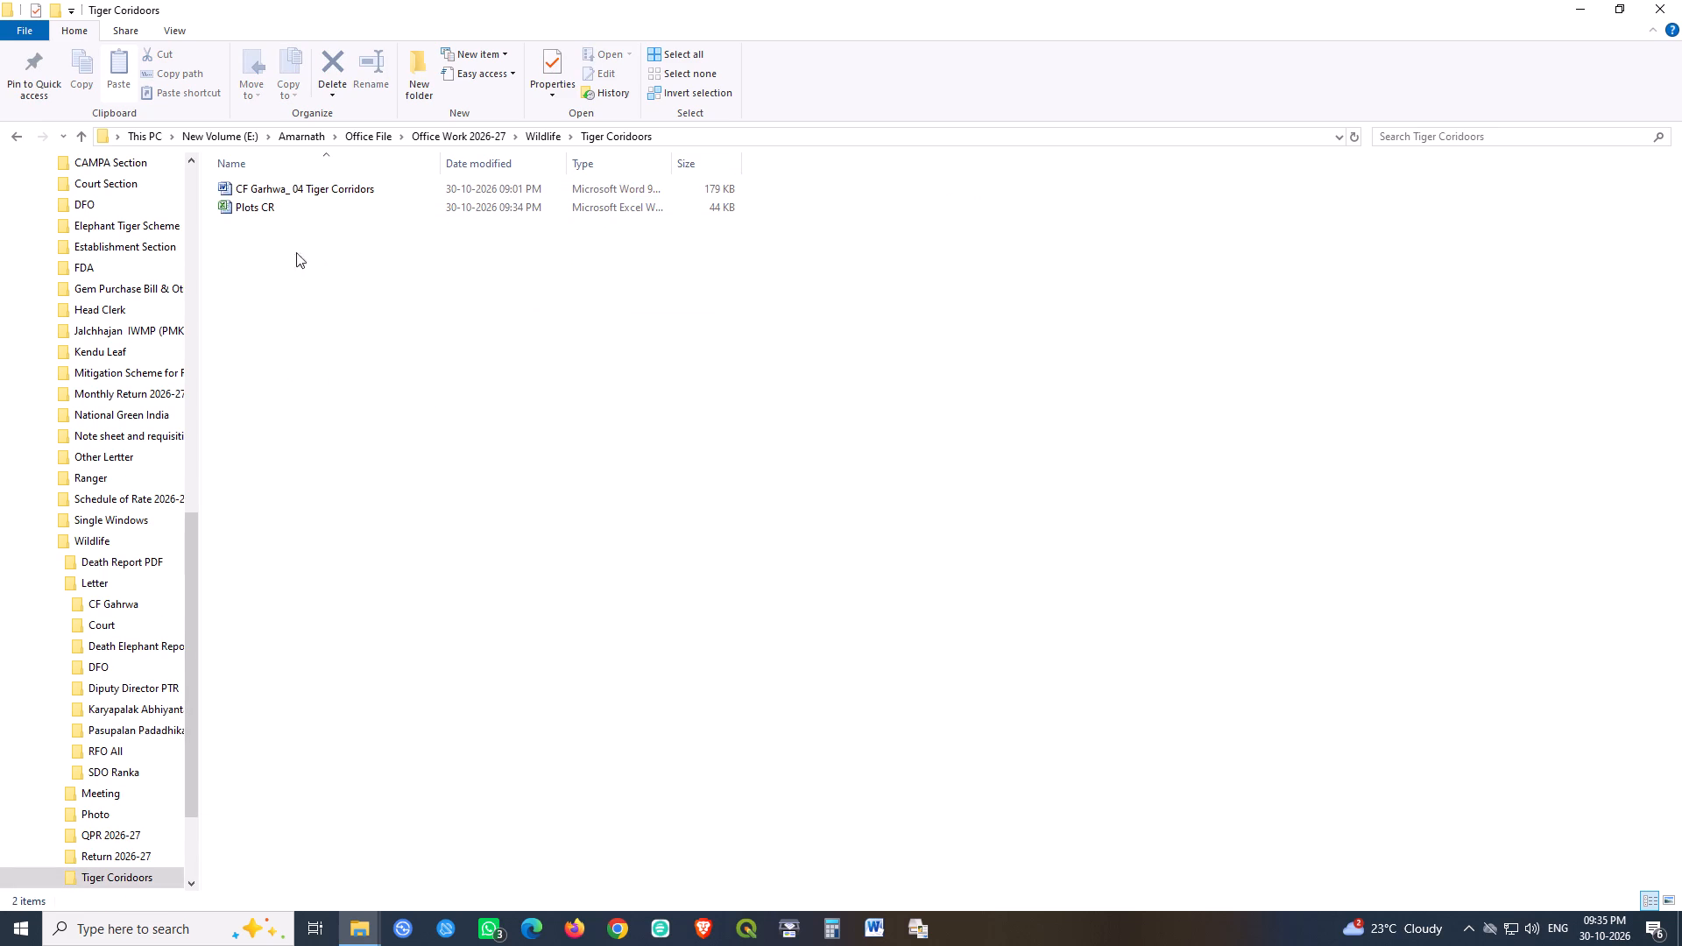
Open Plots CR from the Tiger Coridoors folder in Excel, dismiss the activation notice and enable editing.
{"action": "left_click", "coordinate": [258, 209]}
{"action": "key", "text": "Return"}
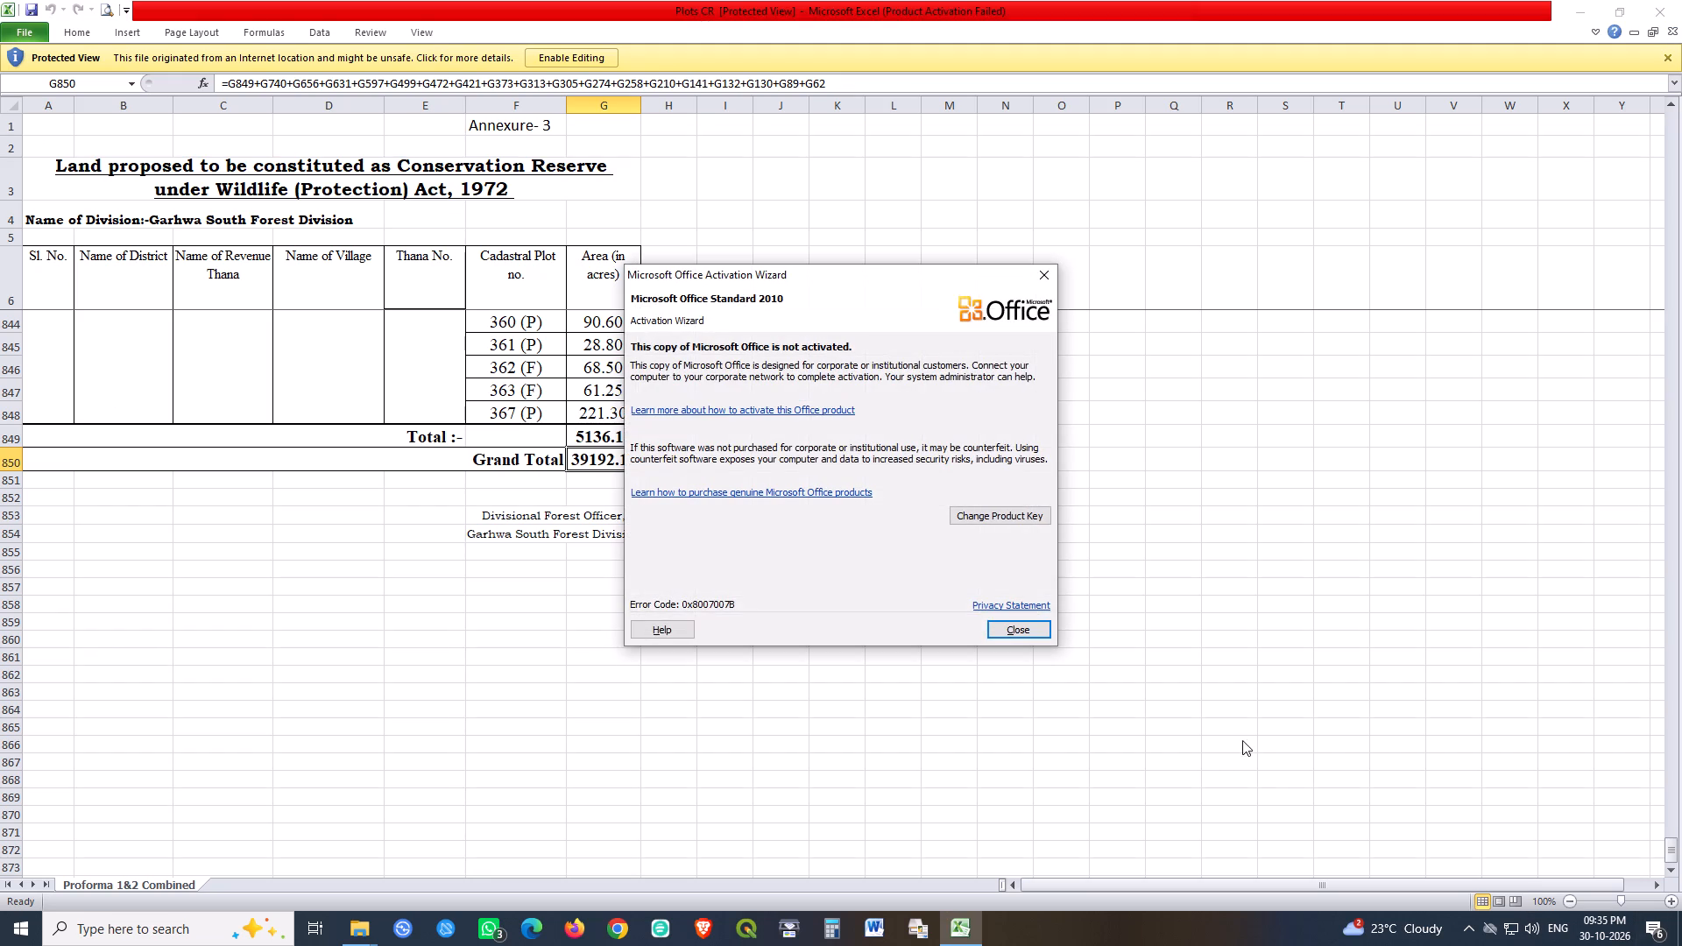
{"action": "left_click", "coordinate": [1026, 635]}
{"action": "scroll", "coordinate": [476, 646], "scroll_direction": "up", "scroll_amount": 10}
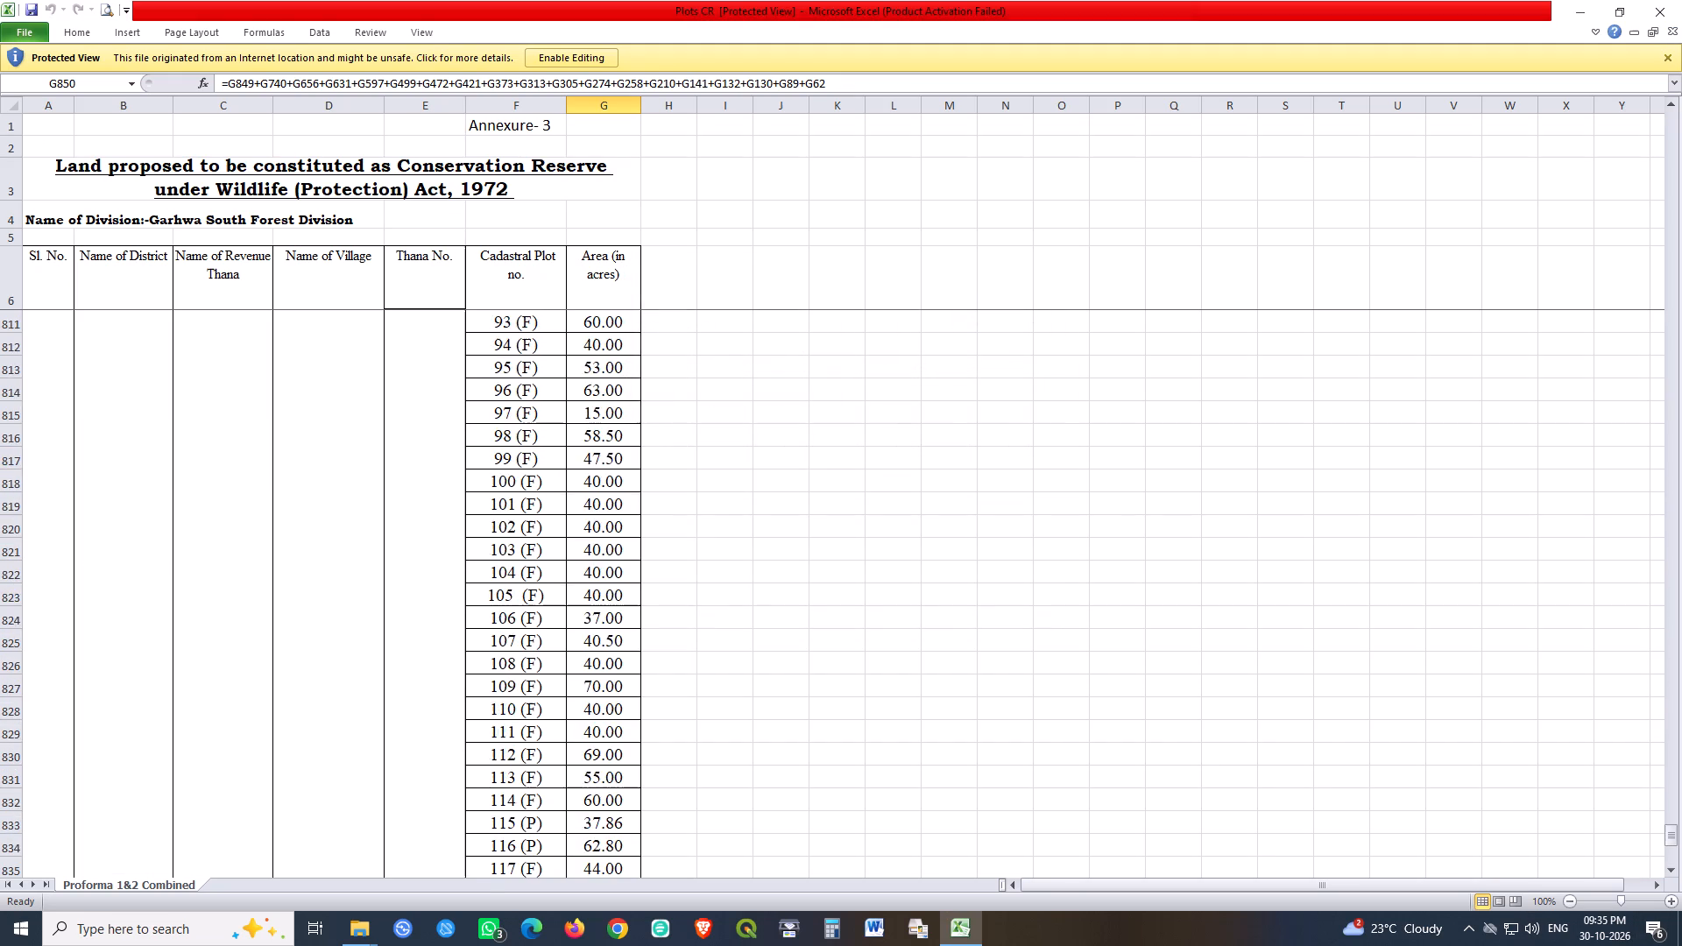
{"action": "scroll", "coordinate": [476, 646], "scroll_direction": "up", "scroll_amount": 5}
{"action": "left_click", "coordinate": [588, 60]}
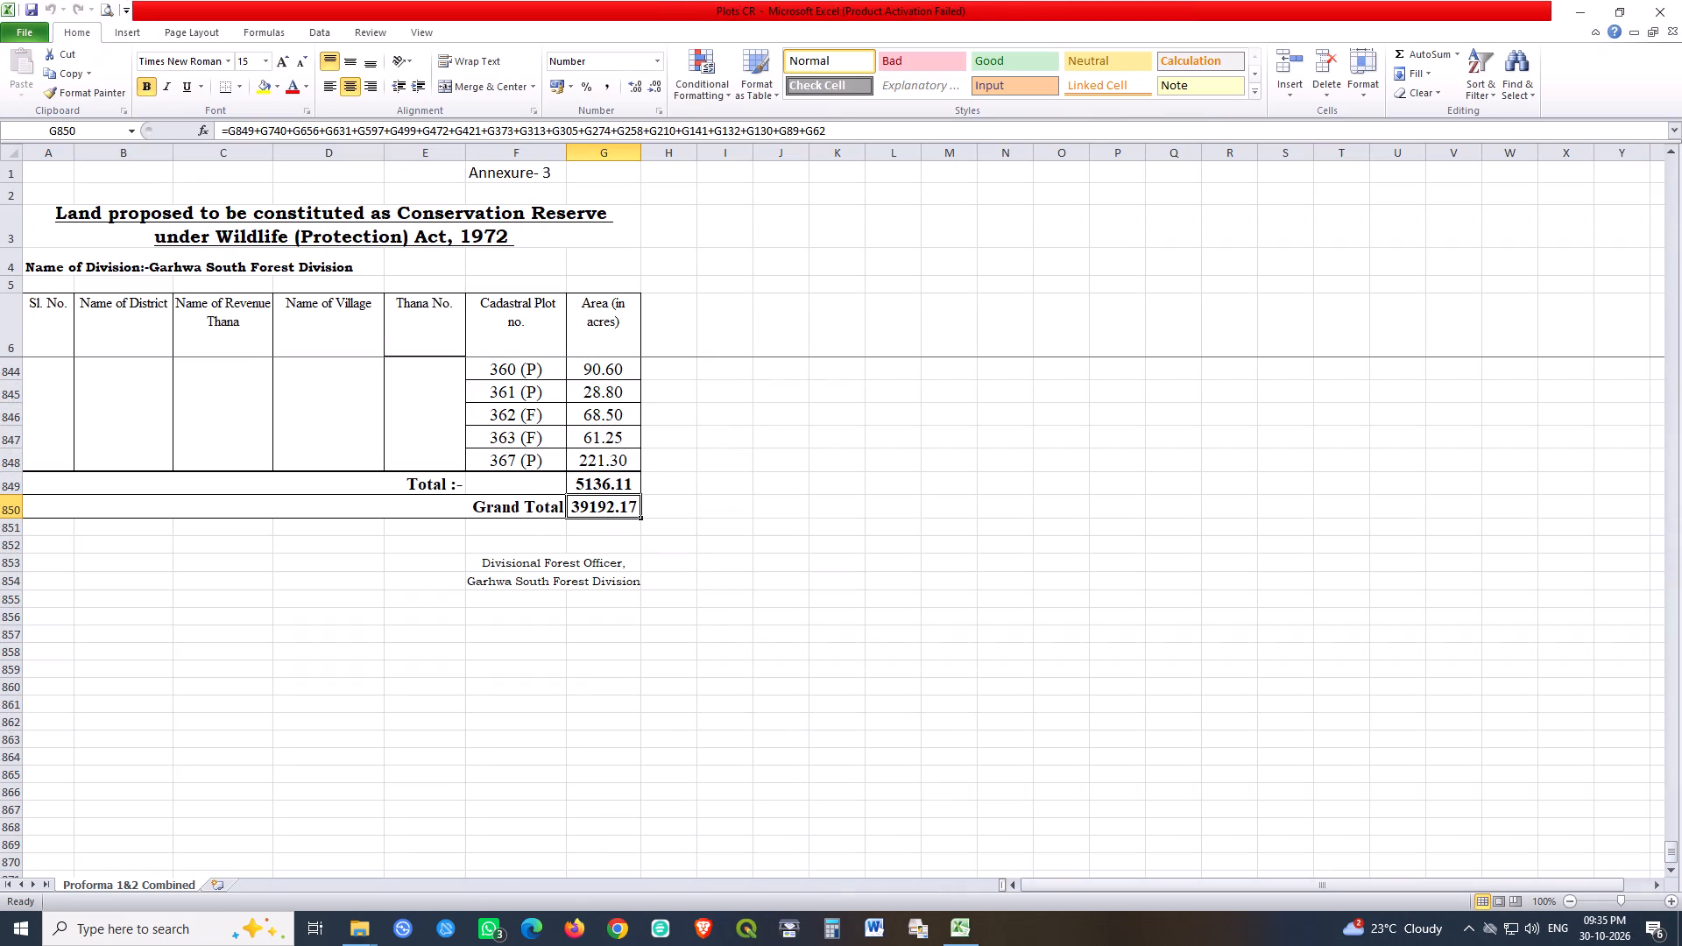
Save the Plots CR workbook in its new folder.
{"action": "key", "text": "ctrl+s"}
{"action": "key", "text": "ctrl+s"}
{"action": "key", "text": "ctrl+s"}
{"action": "key", "text": "ctrl+s"}
{"action": "key", "text": "ctrl+s"}
{"action": "key", "text": "ctrl+s"}
{"action": "key", "text": "ctrl+s"}
{"action": "key", "text": "ctrl+s"}
{"action": "left_click", "coordinate": [716, 547]}
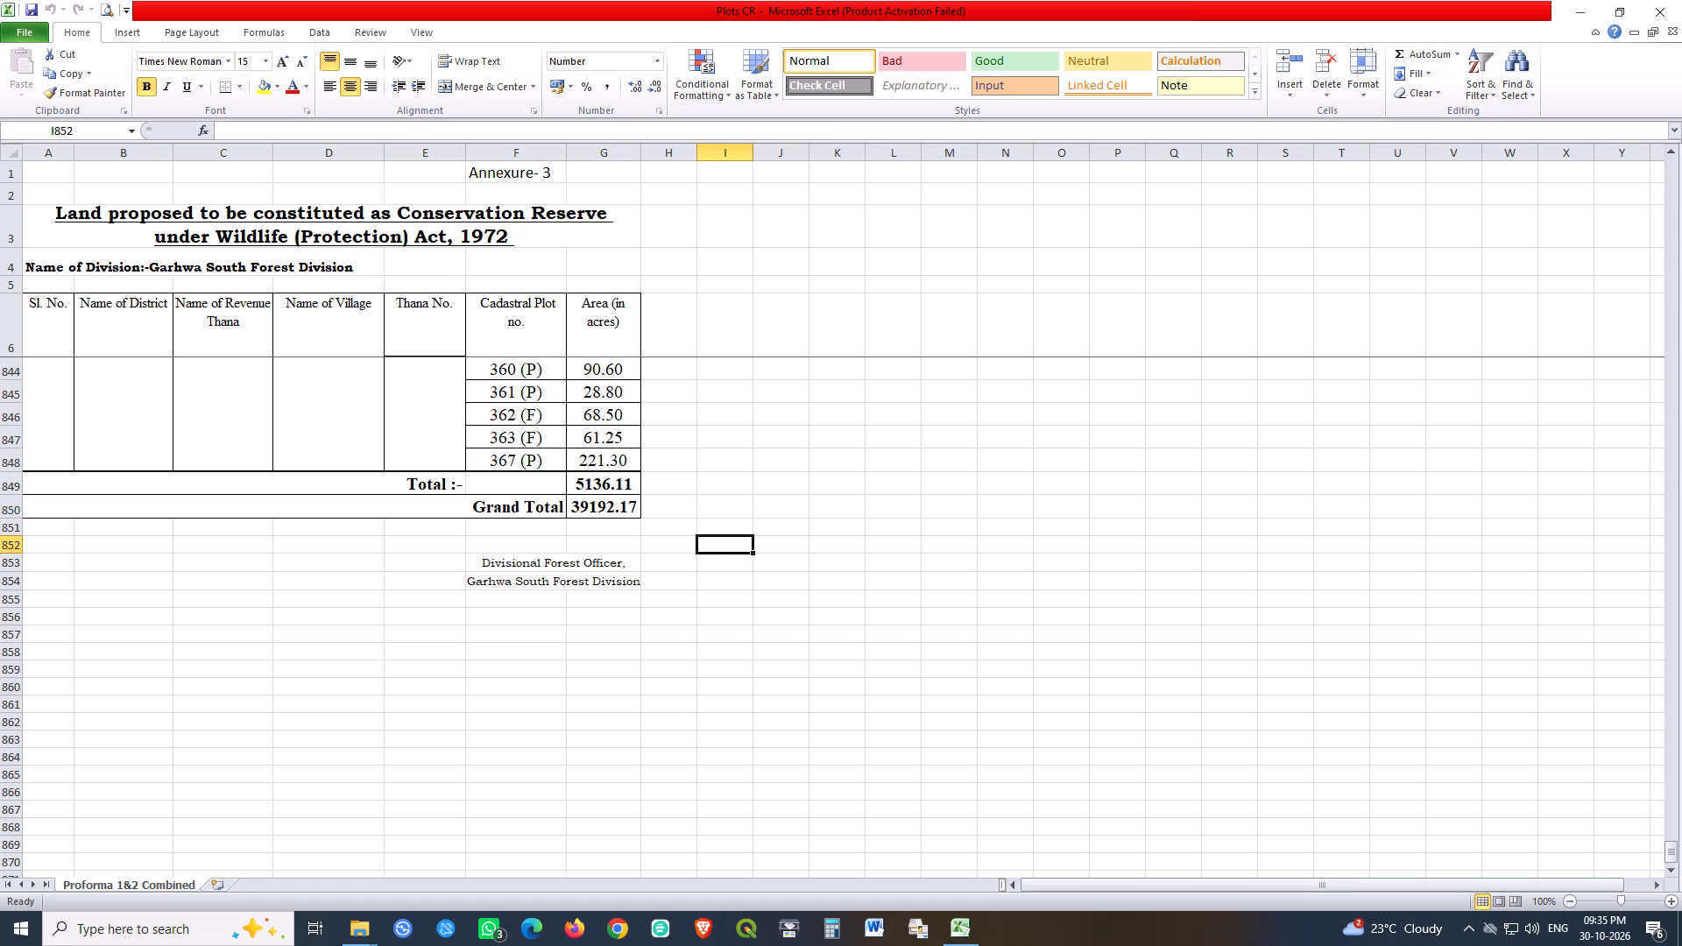
{"action": "scroll", "coordinate": [716, 547], "scroll_direction": "up", "scroll_amount": 11}
{"action": "key", "text": "ctrl+s"}
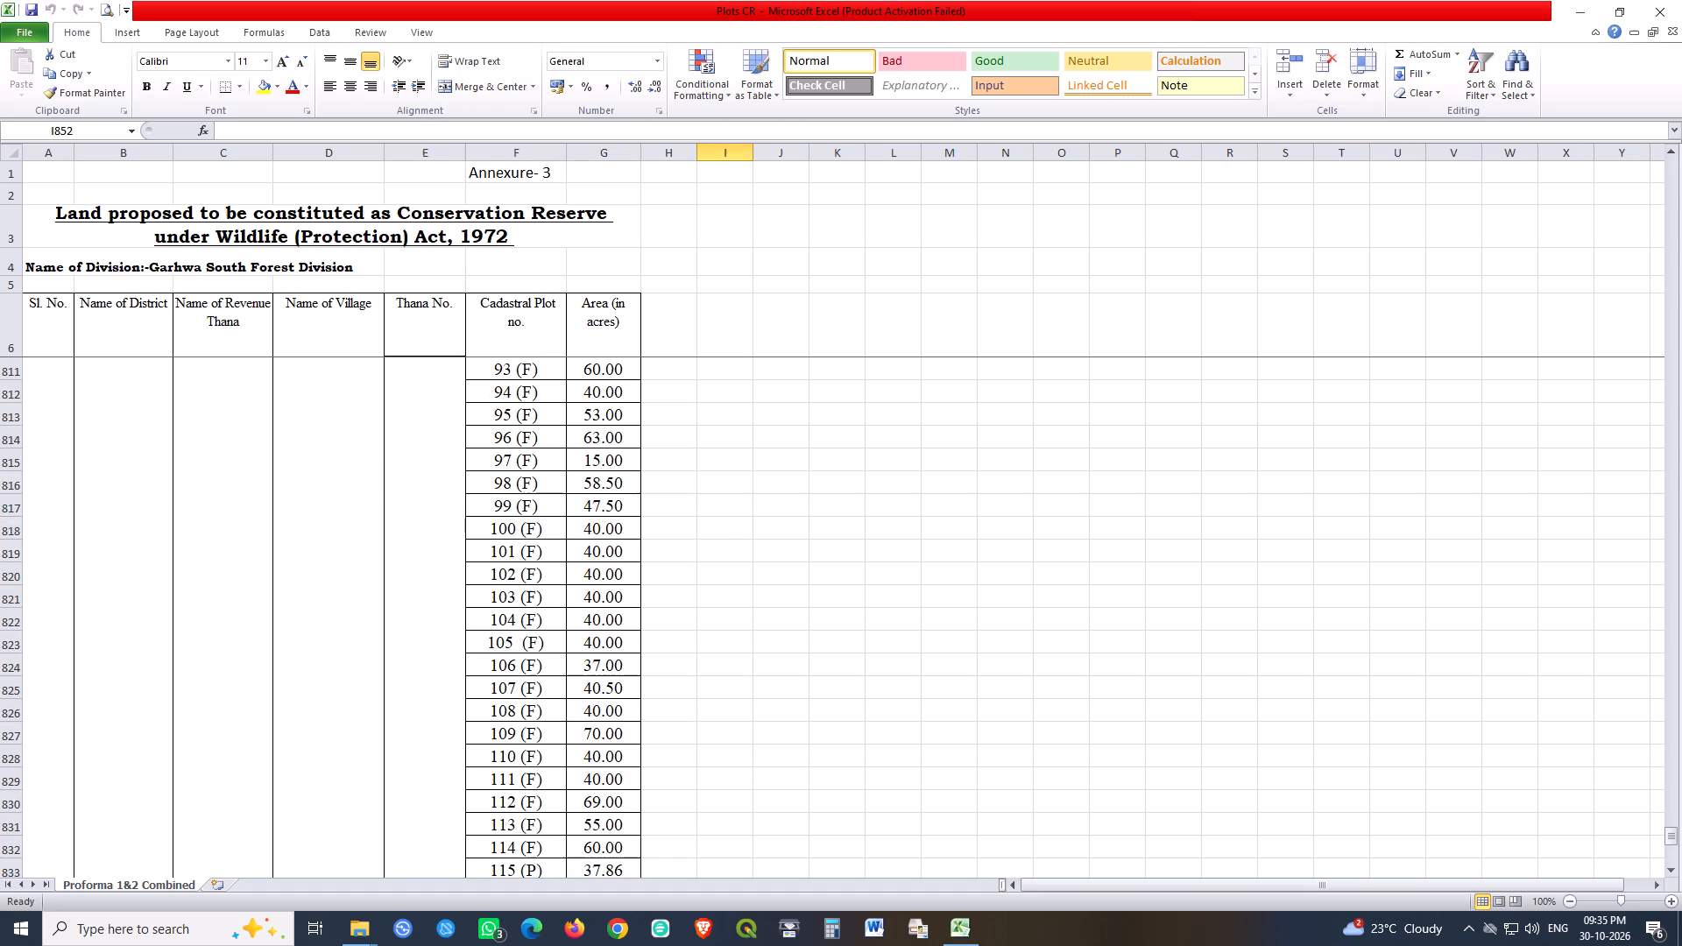
{"action": "left_click", "coordinate": [11, 206]}
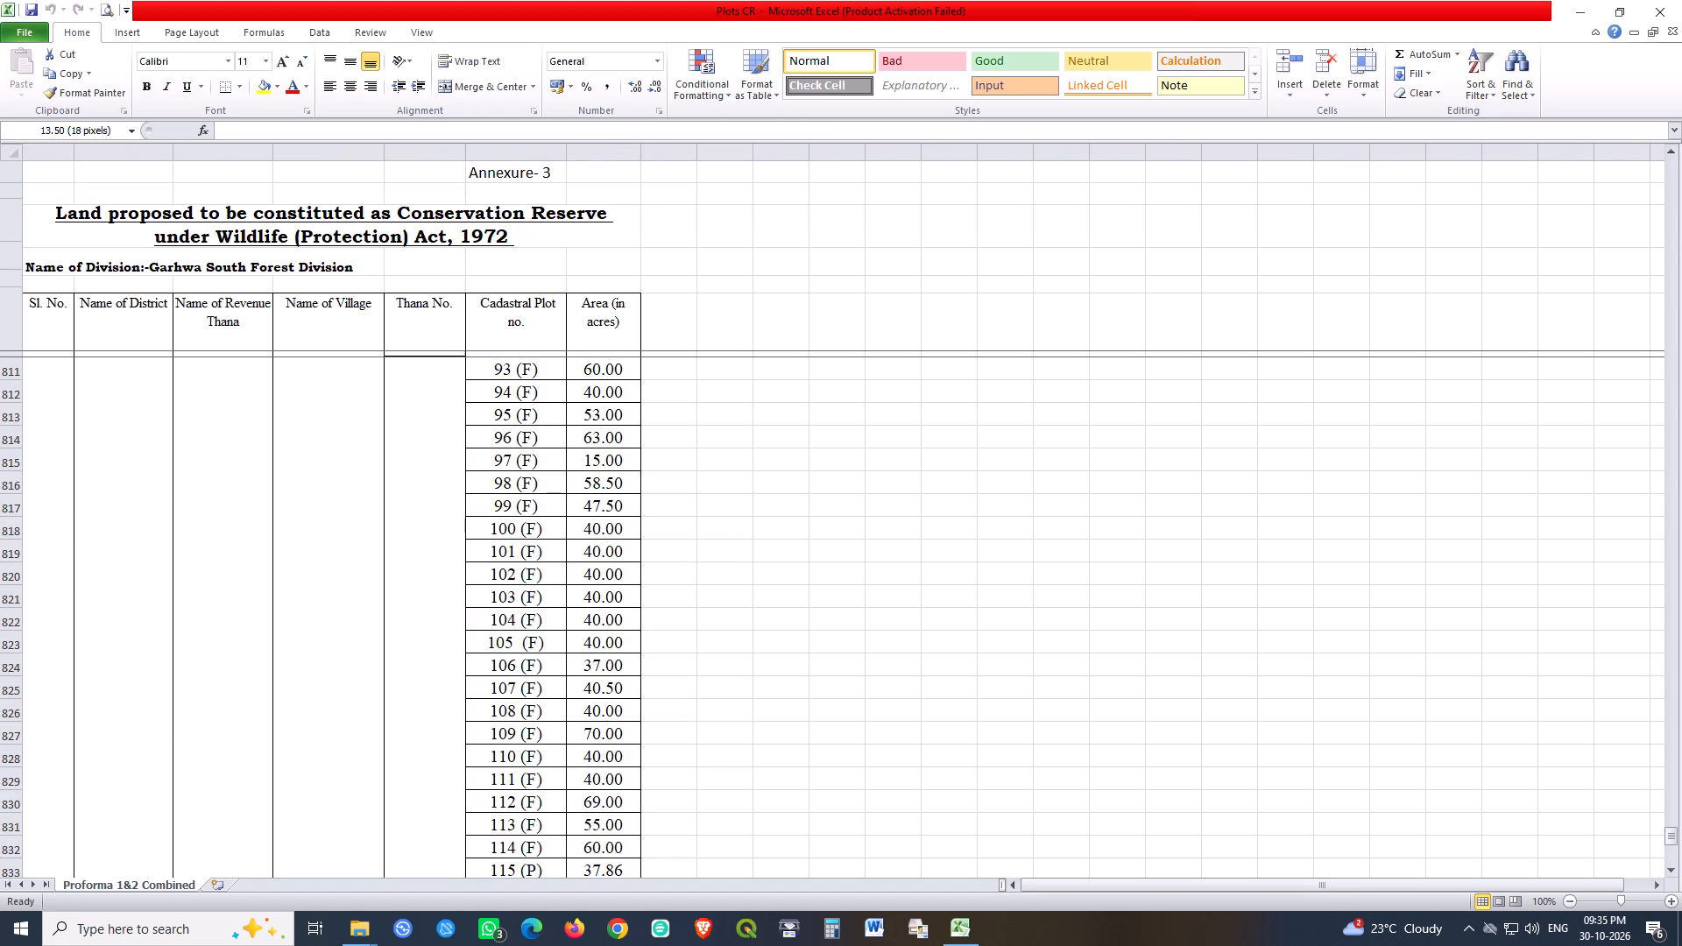